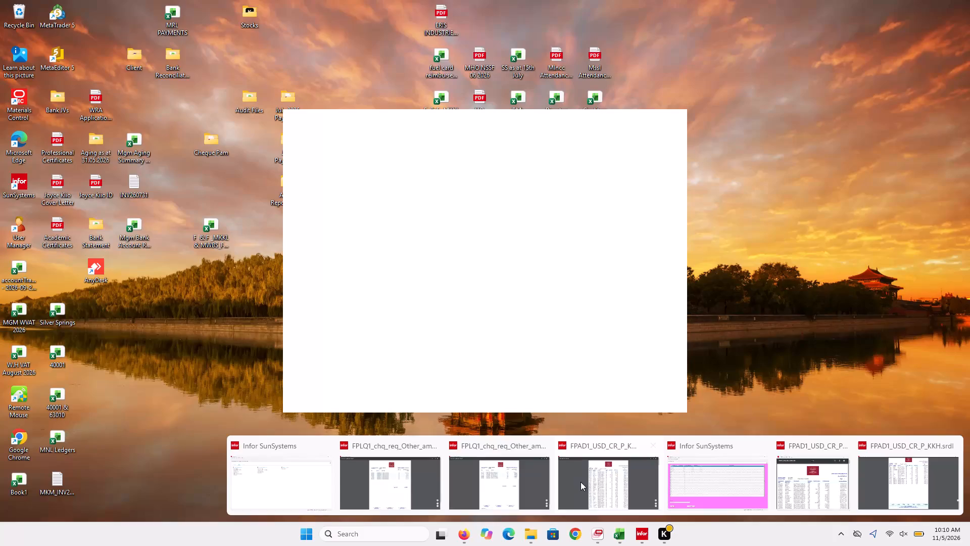
Switch to the Infor SunSystems Ledgers window and close the FPLQ1 and FPAD1 report windows and the second SunSystems window.
{"action": "left_click", "coordinate": [291, 489]}
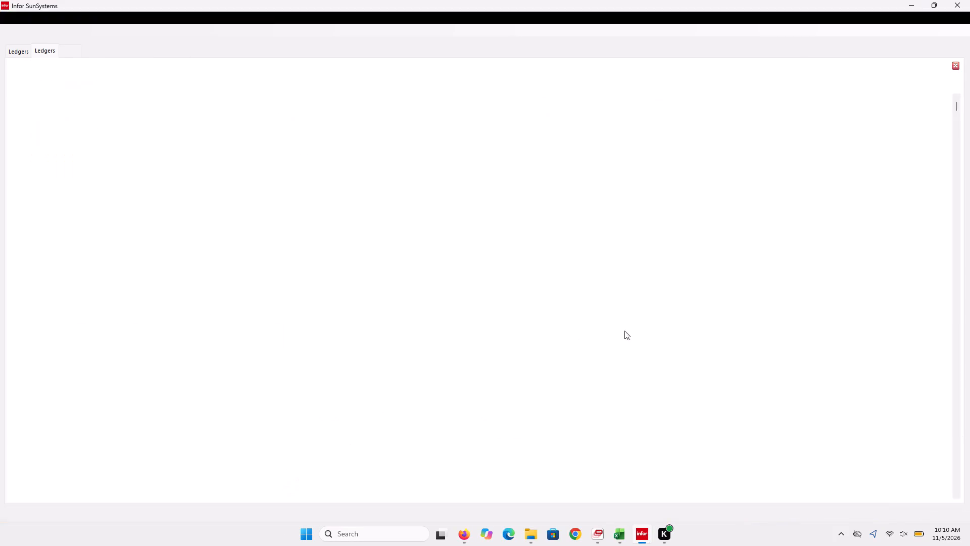
{"action": "left_click", "coordinate": [638, 534]}
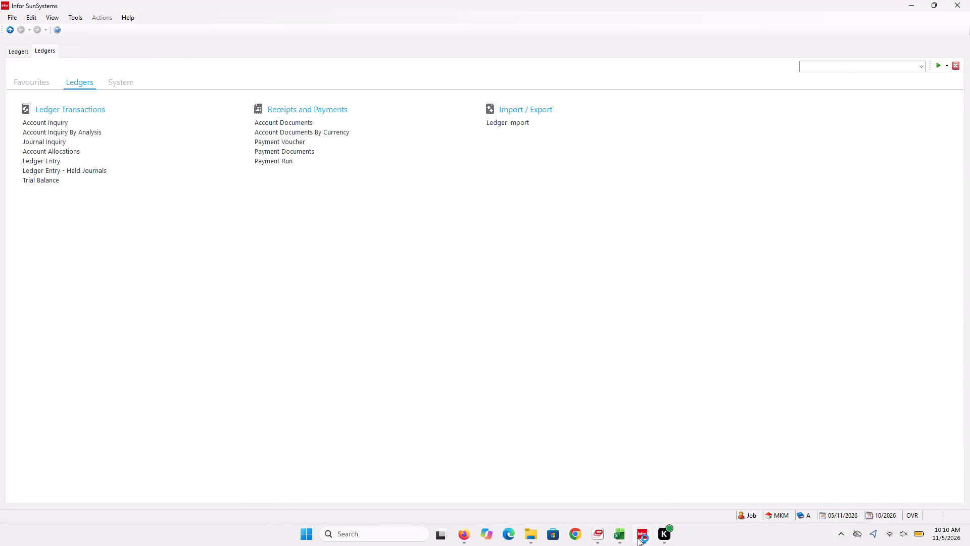
{"action": "left_click", "coordinate": [658, 448]}
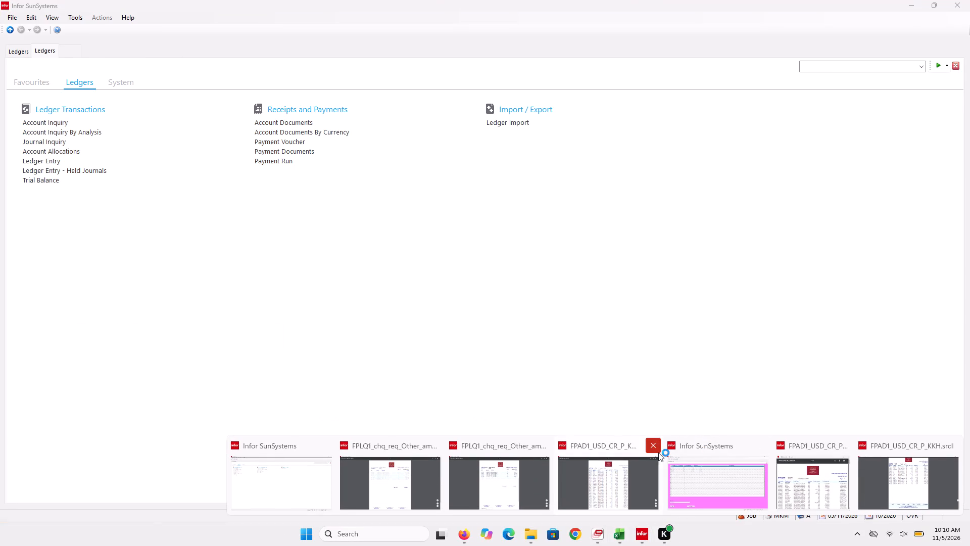
{"action": "left_click", "coordinate": [647, 443]}
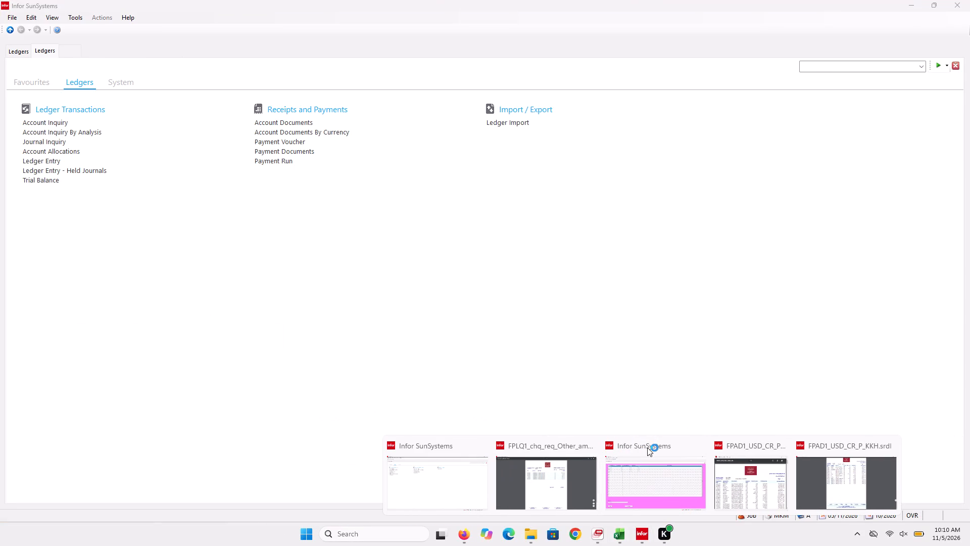
{"action": "left_click", "coordinate": [588, 446]}
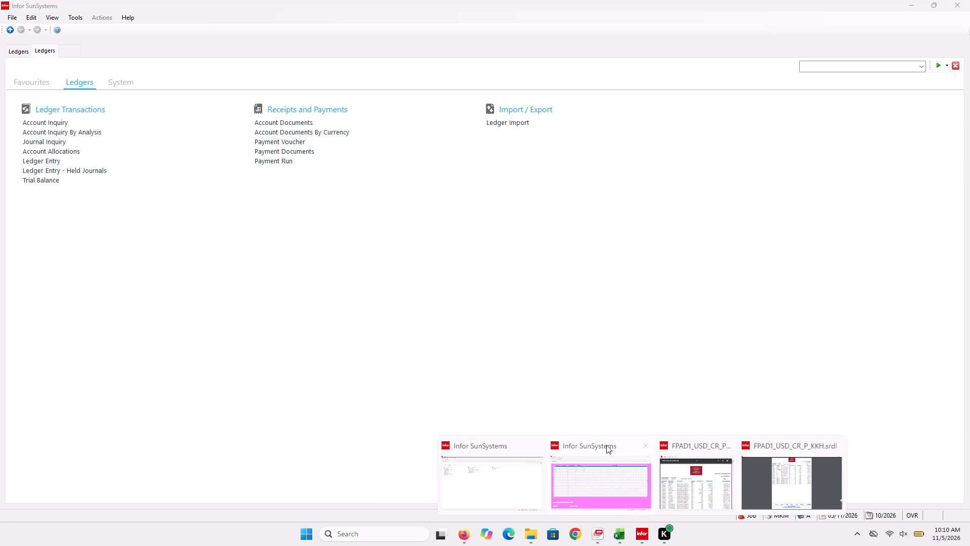
{"action": "left_click", "coordinate": [645, 446]}
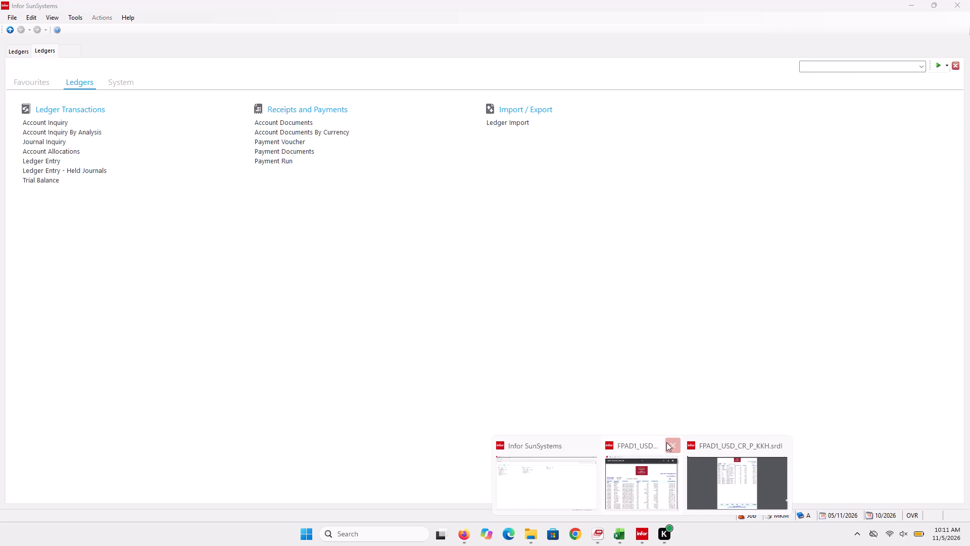
{"action": "left_click", "coordinate": [674, 444]}
{"action": "left_click", "coordinate": [736, 444]}
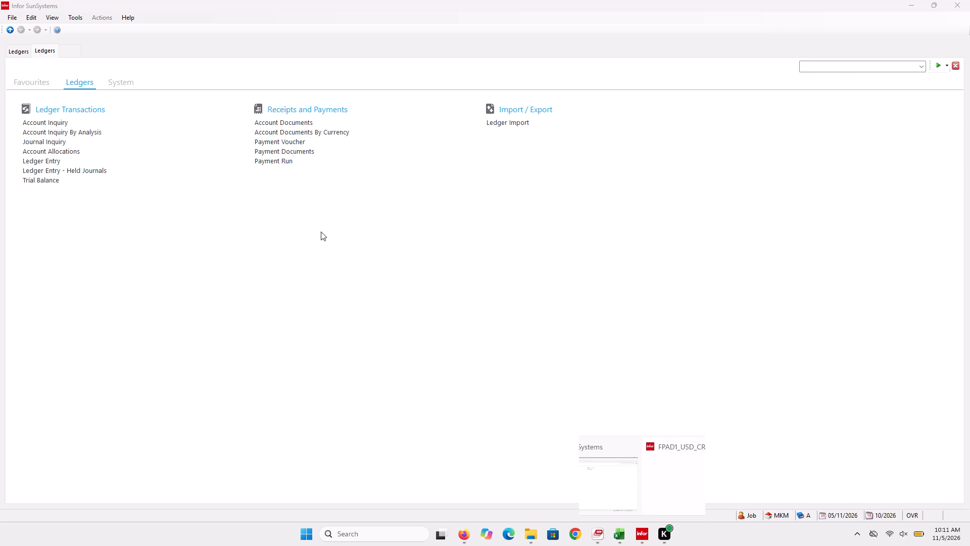
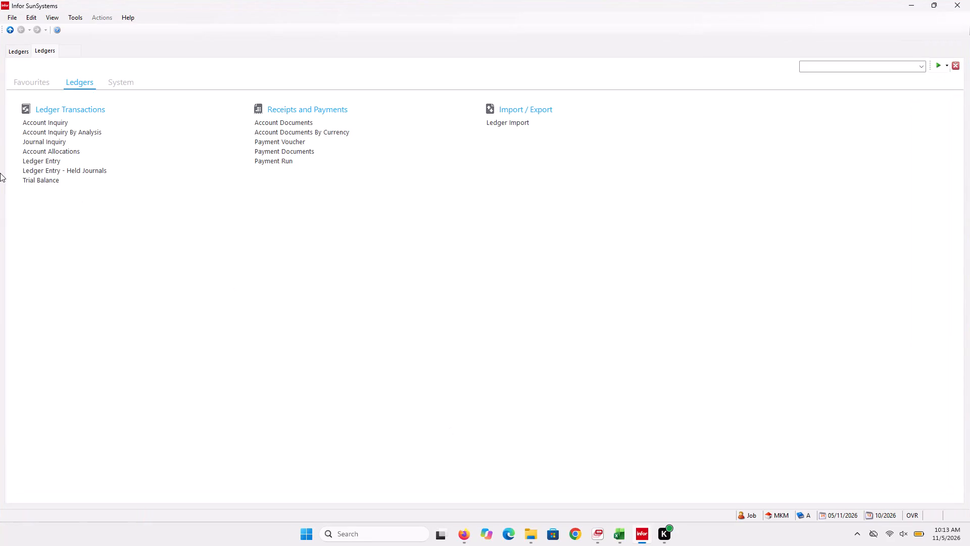
Switch to the first of the two open Ledgers pages.
{"action": "left_click", "coordinate": [27, 73]}
{"action": "left_click", "coordinate": [28, 44]}
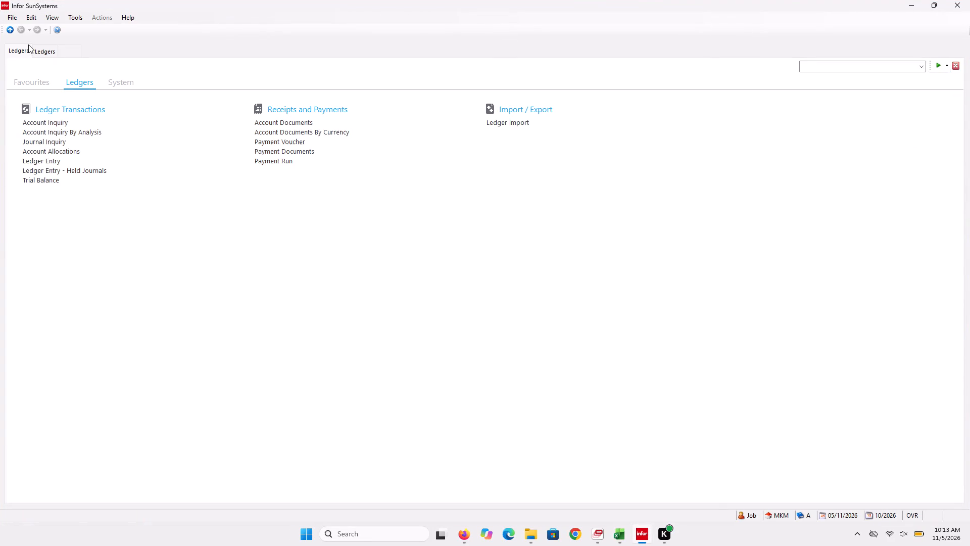
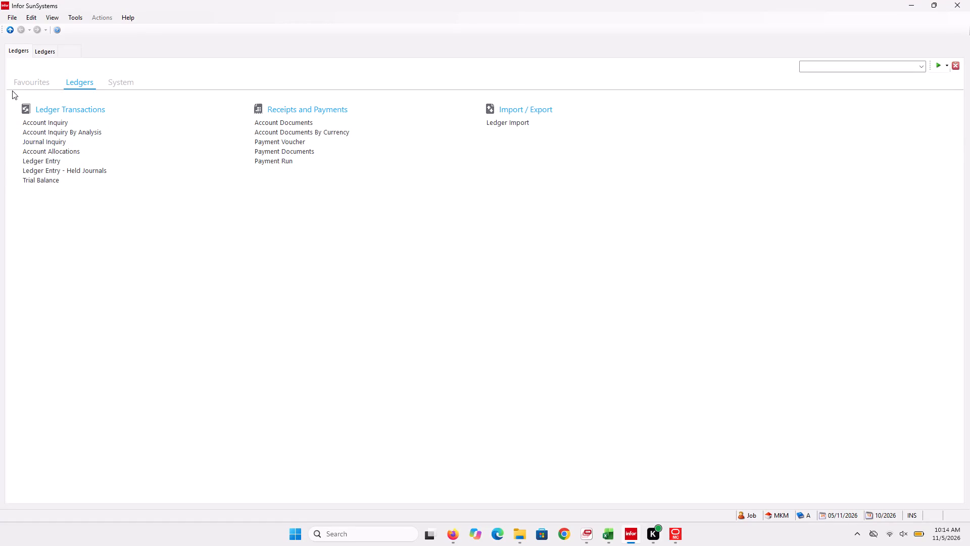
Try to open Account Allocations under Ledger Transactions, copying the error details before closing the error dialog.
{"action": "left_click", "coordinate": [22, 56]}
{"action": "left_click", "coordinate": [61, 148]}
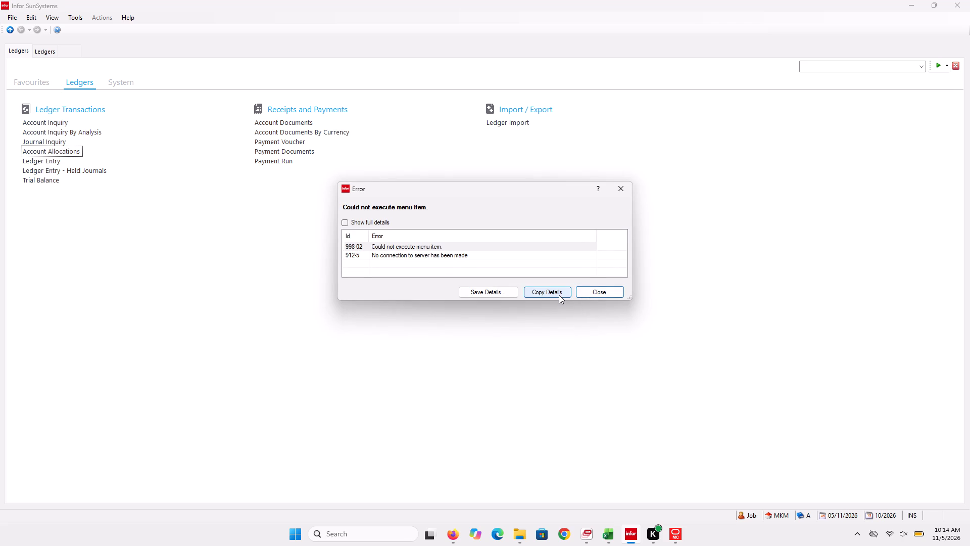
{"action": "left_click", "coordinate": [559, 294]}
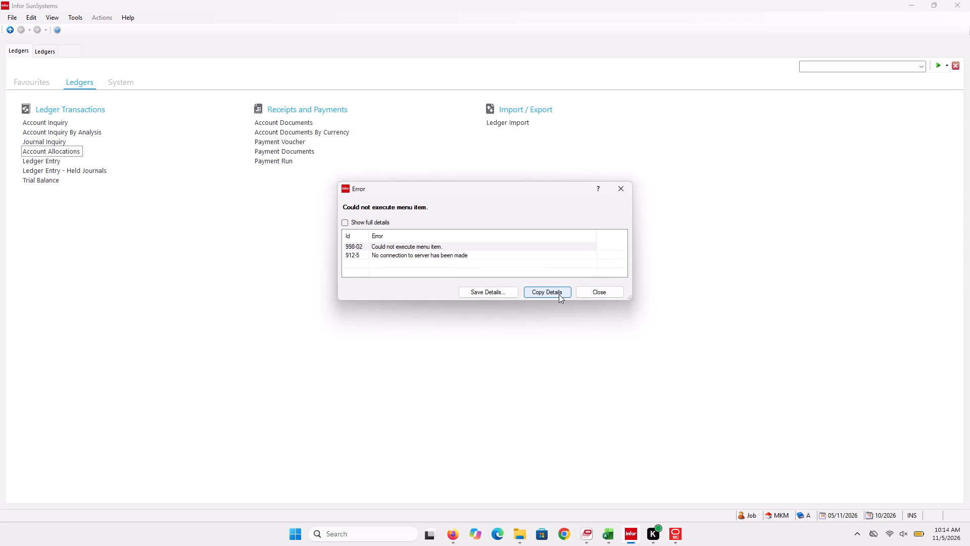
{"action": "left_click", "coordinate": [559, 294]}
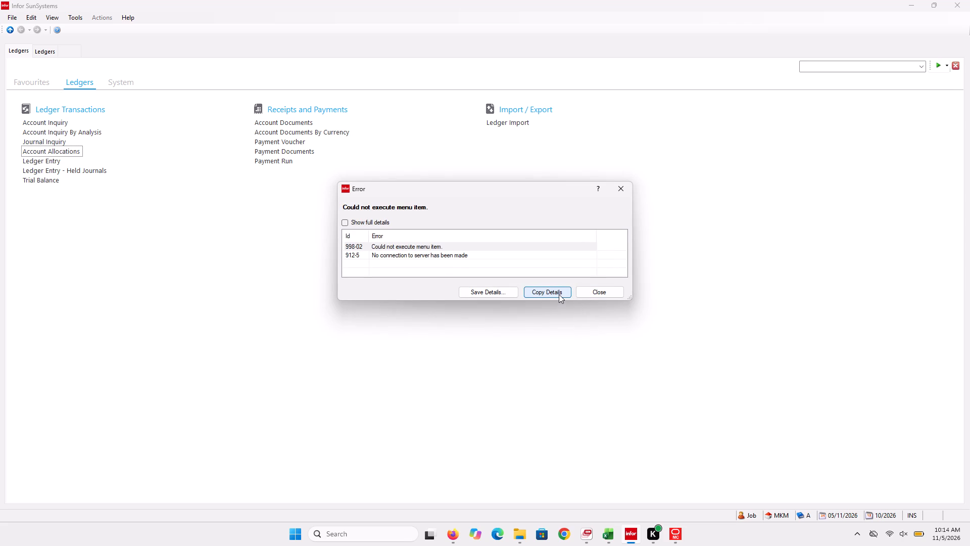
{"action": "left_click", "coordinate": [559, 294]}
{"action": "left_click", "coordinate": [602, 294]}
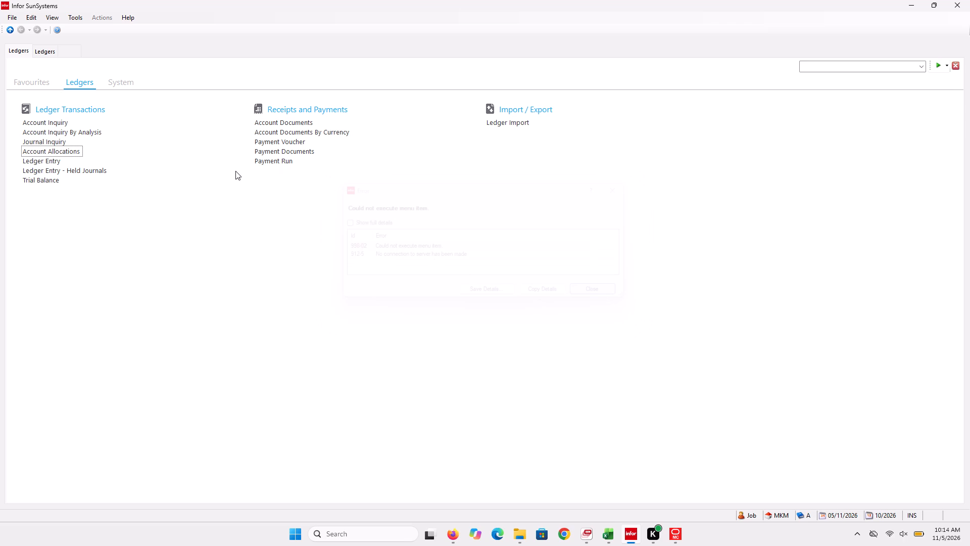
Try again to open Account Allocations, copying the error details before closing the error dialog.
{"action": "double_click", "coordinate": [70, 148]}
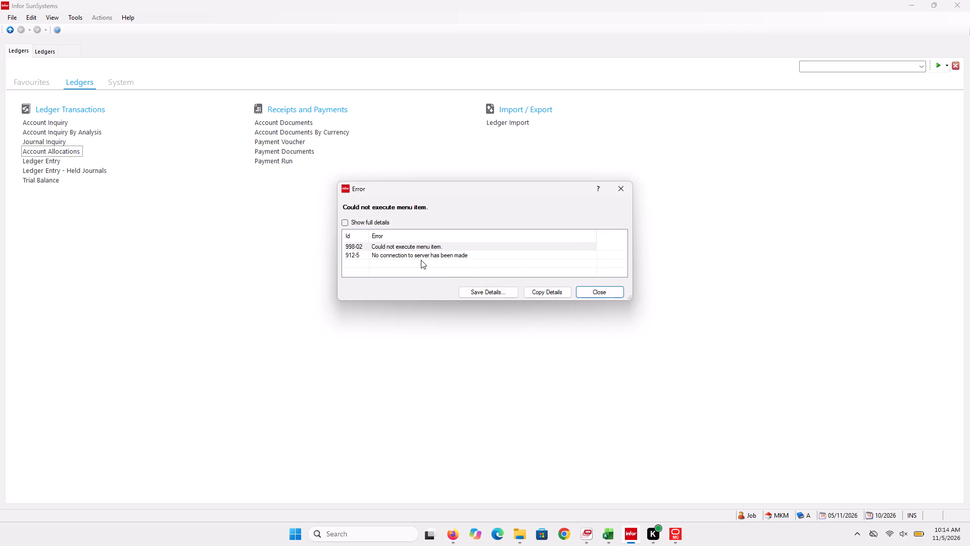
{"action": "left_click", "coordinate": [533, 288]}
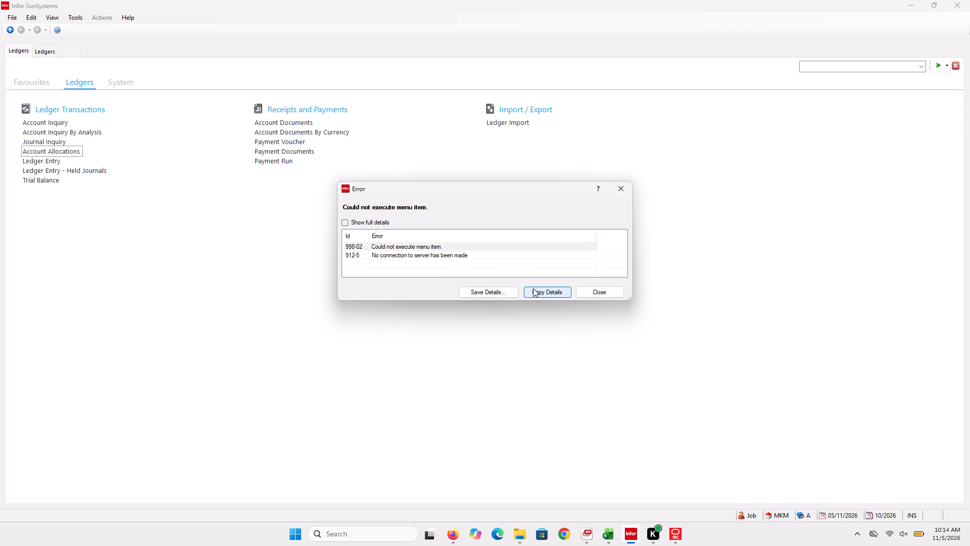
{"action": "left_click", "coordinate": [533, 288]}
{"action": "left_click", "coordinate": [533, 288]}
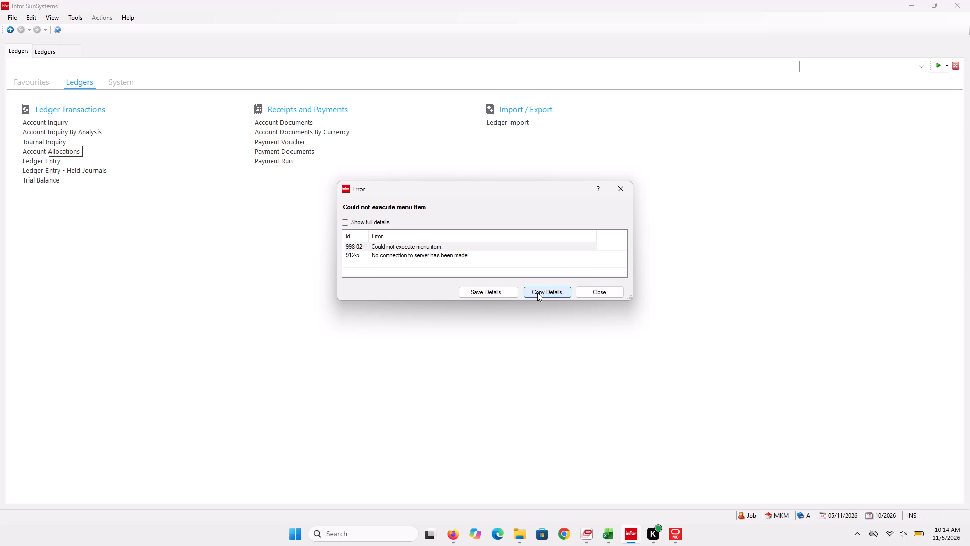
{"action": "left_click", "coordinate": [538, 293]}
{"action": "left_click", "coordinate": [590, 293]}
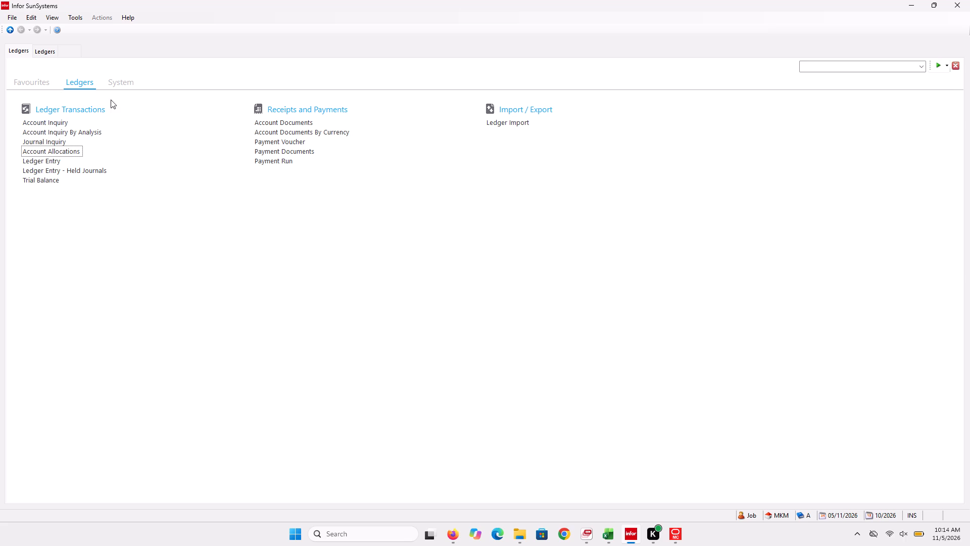
Exit the Infor SunSystems application.
{"action": "left_click", "coordinate": [13, 19]}
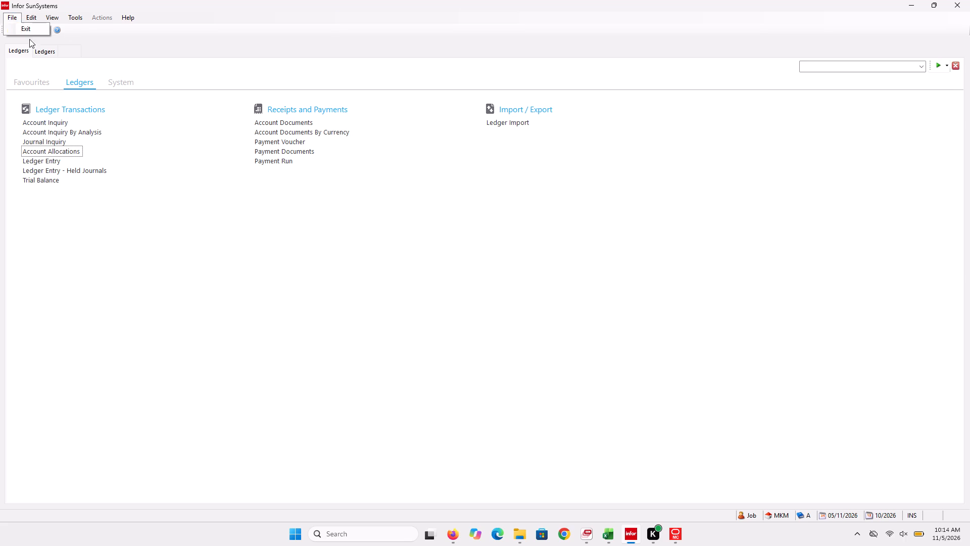
{"action": "left_click", "coordinate": [28, 29]}
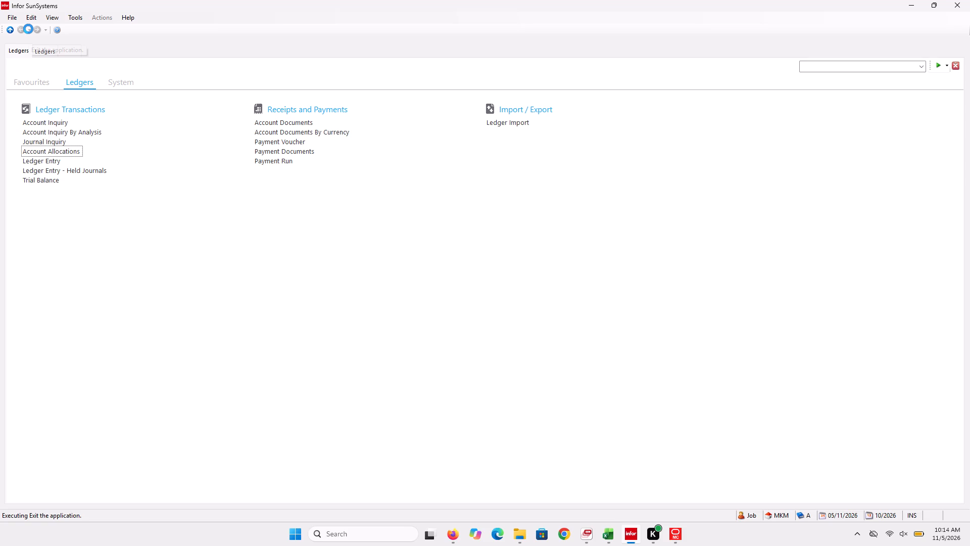
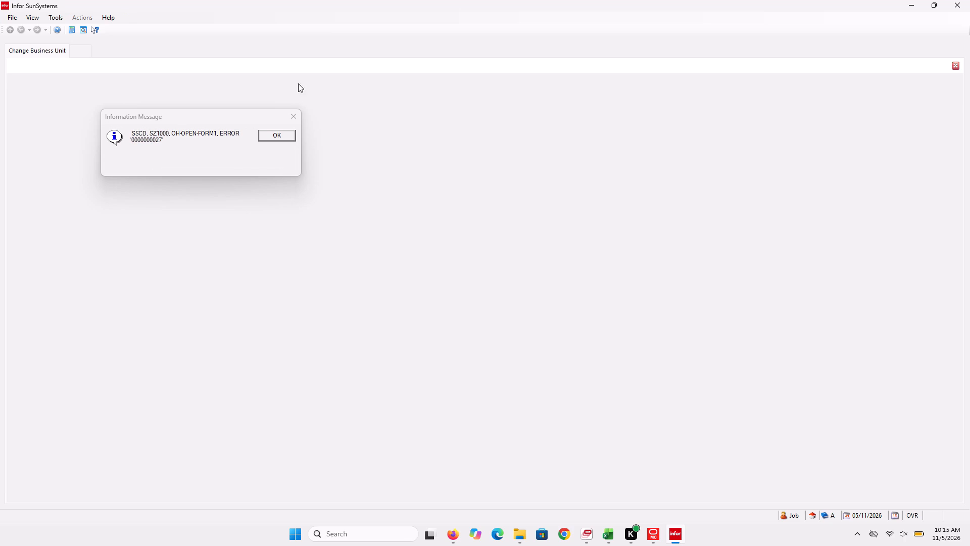
Dismiss the information message and change the business unit to MKM.
{"action": "left_click", "coordinate": [280, 133]}
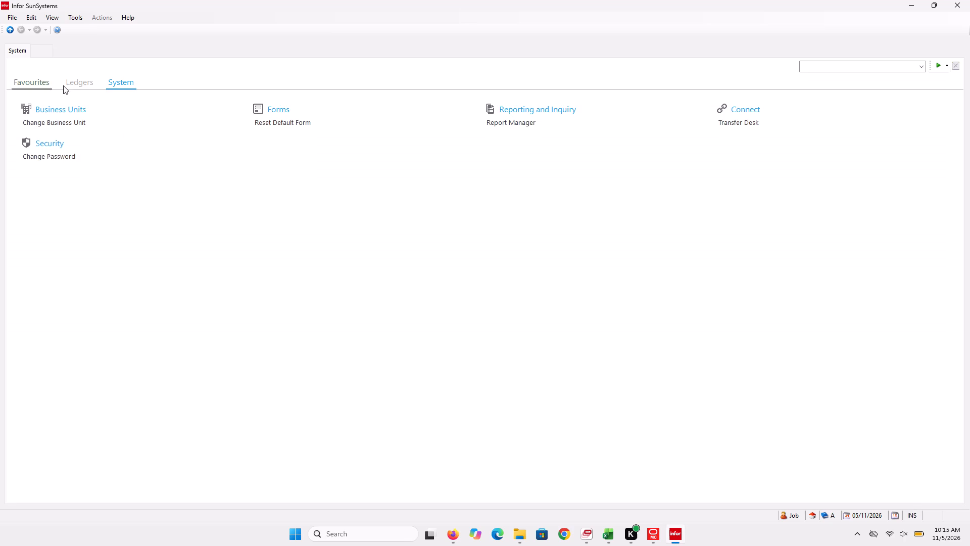
{"action": "left_click", "coordinate": [77, 125]}
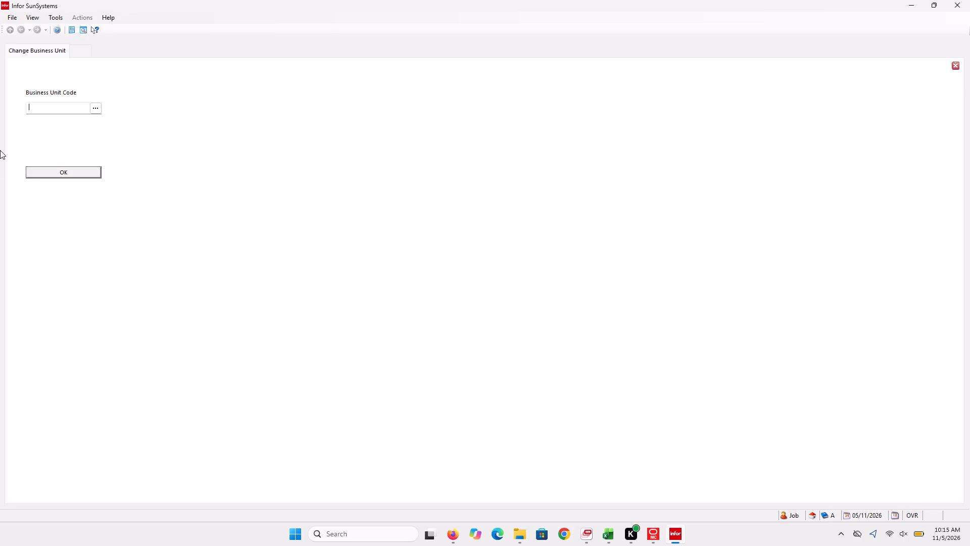
{"action": "type", "text": "mkm"}
{"action": "key", "text": "Return"}
{"action": "left_click", "coordinate": [303, 177]}
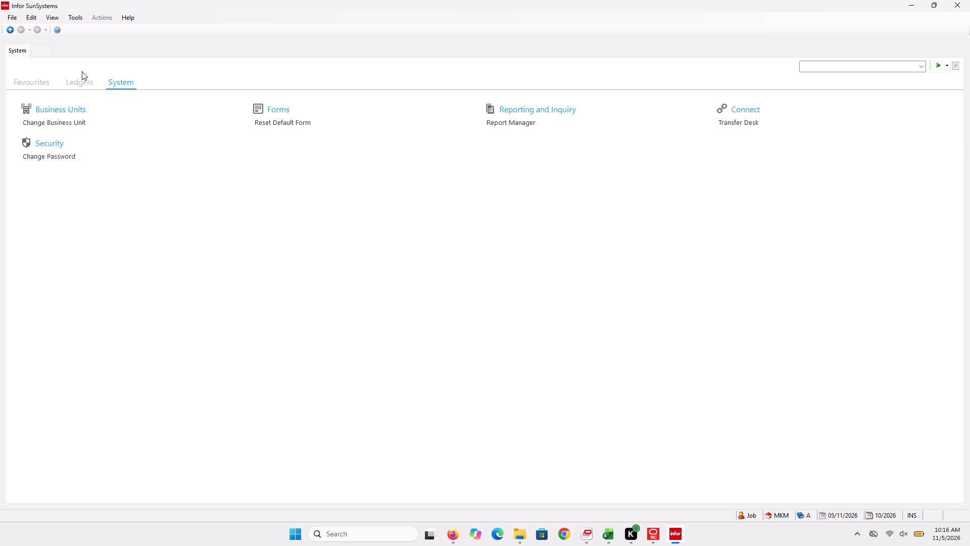
Open Account Allocations from the Ledger Transactions group on the Ledgers page.
{"action": "left_click", "coordinate": [77, 81]}
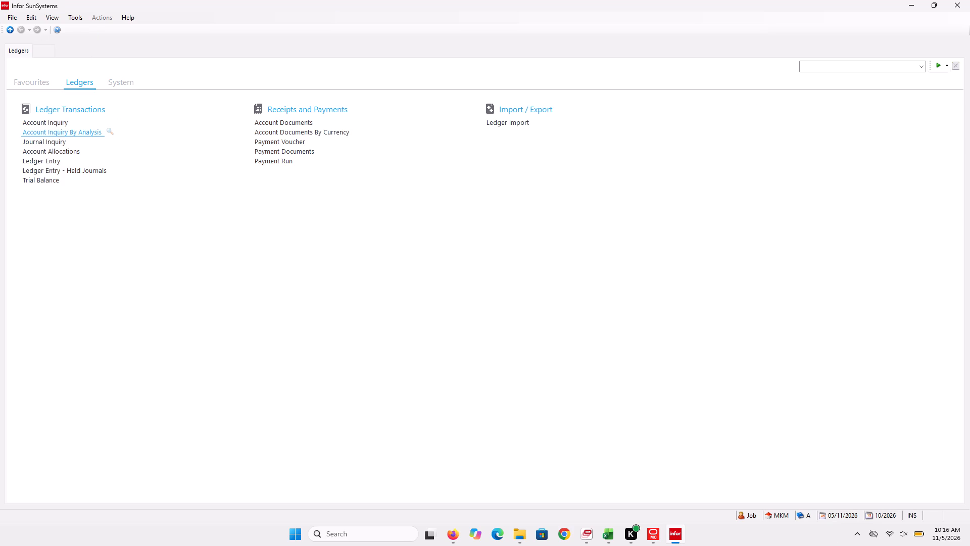
{"action": "left_click", "coordinate": [53, 149]}
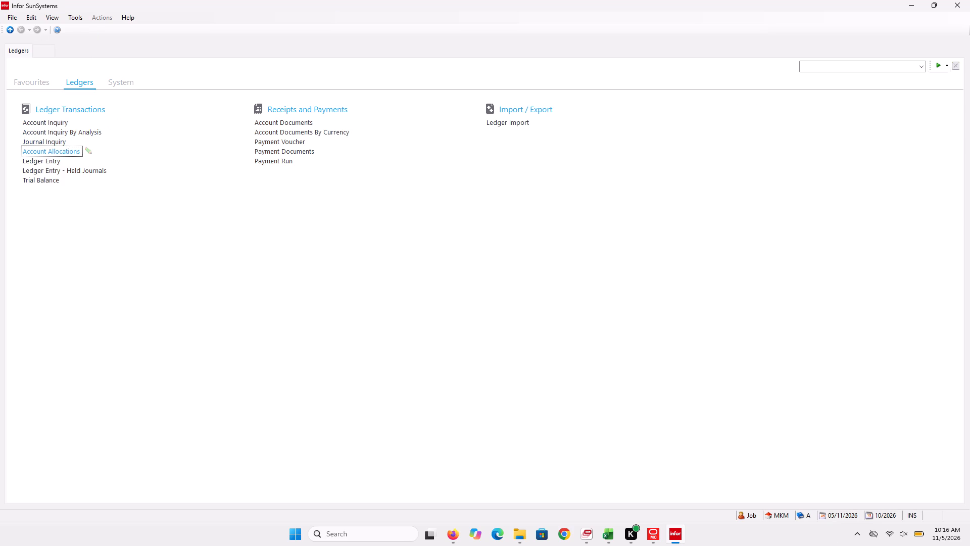
{"action": "left_click", "coordinate": [205, 74]}
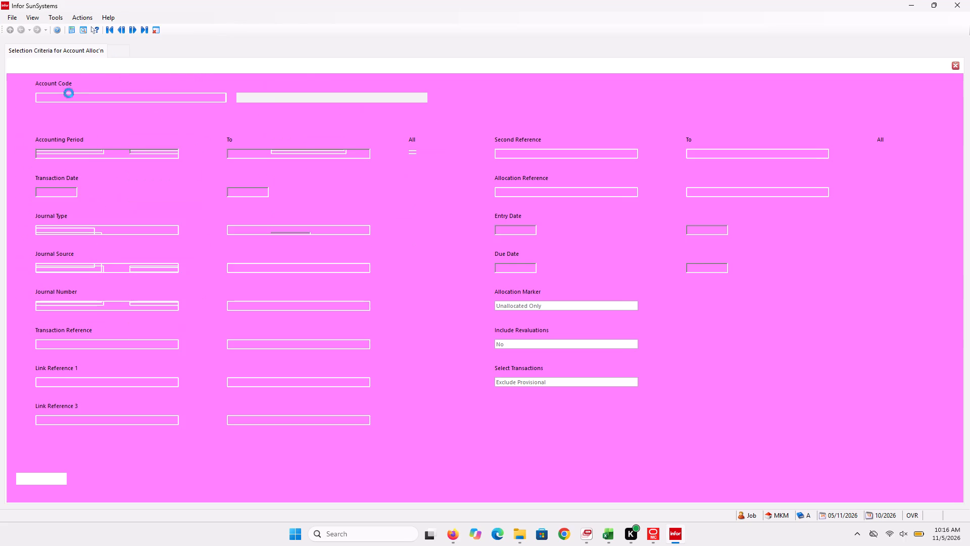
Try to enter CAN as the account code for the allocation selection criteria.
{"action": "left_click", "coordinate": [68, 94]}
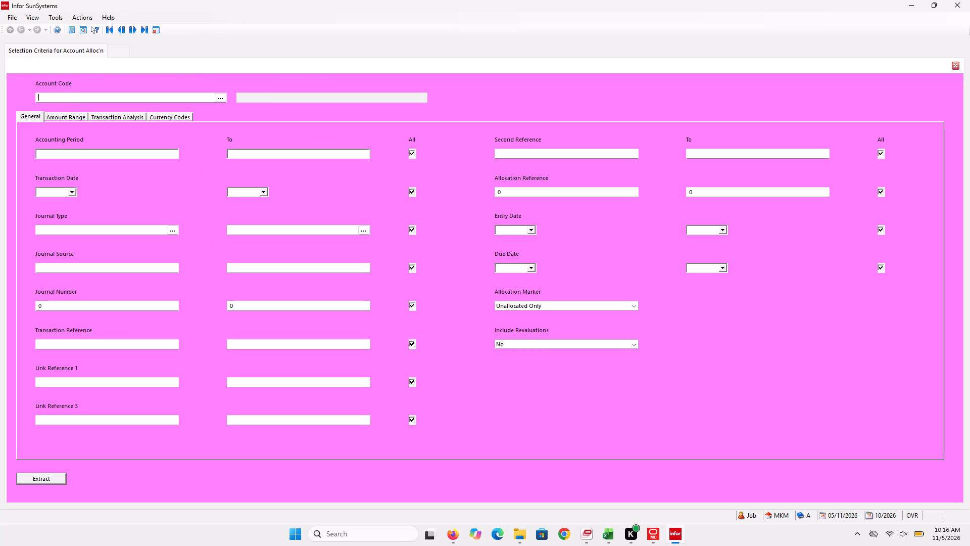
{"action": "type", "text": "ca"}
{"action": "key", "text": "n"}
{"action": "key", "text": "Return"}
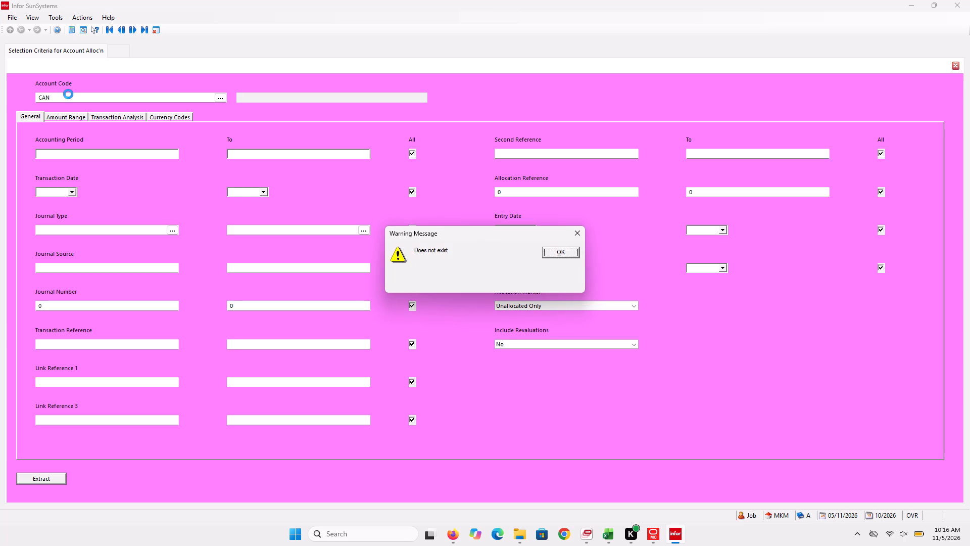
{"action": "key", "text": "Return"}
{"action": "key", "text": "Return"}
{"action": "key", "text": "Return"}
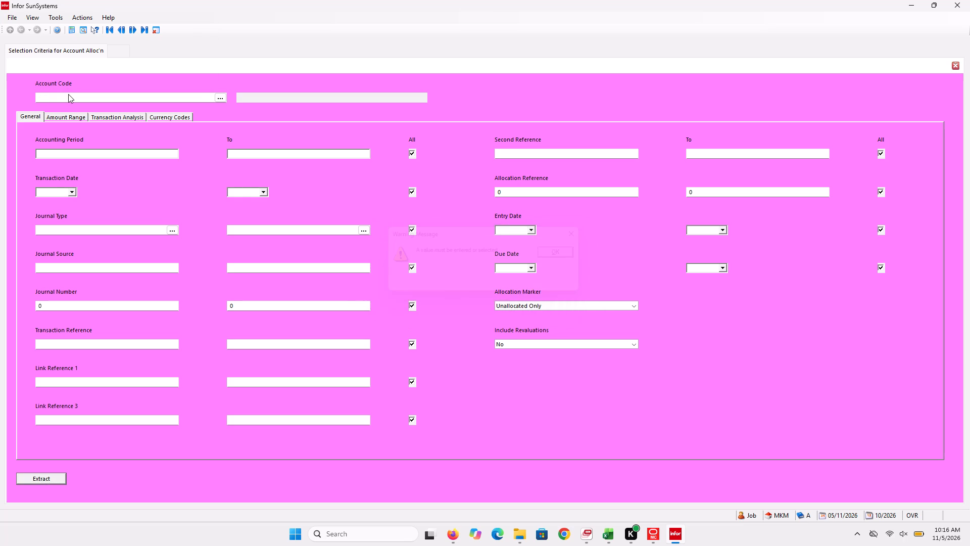
Look up accounts starting from code CAN and choose creditor account CANN003.
{"action": "type", "text": "ca"}
{"action": "key", "text": "n"}
{"action": "left_click_drag", "start_coordinate": [231, 102], "coordinate": [223, 99]}
{"action": "left_click", "coordinate": [223, 99]}
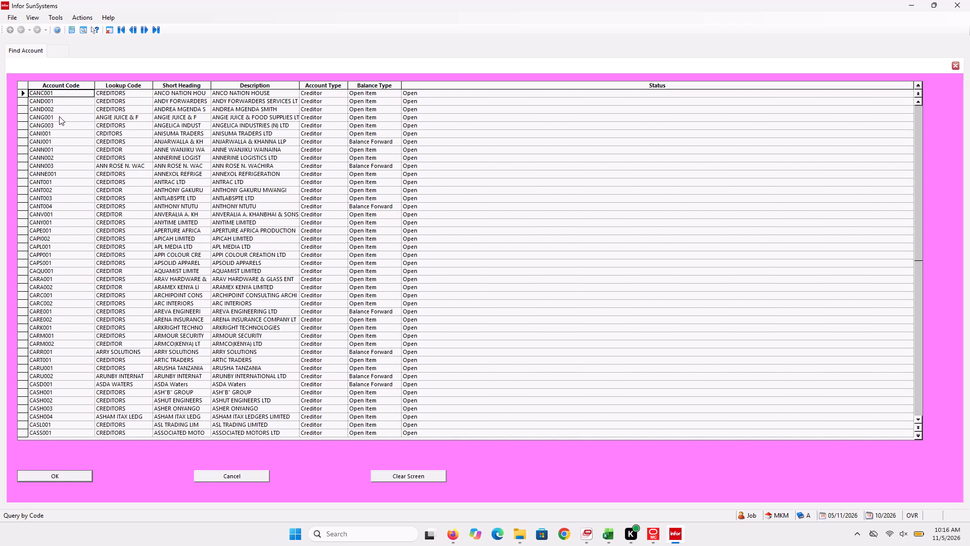
{"action": "left_click", "coordinate": [122, 163]}
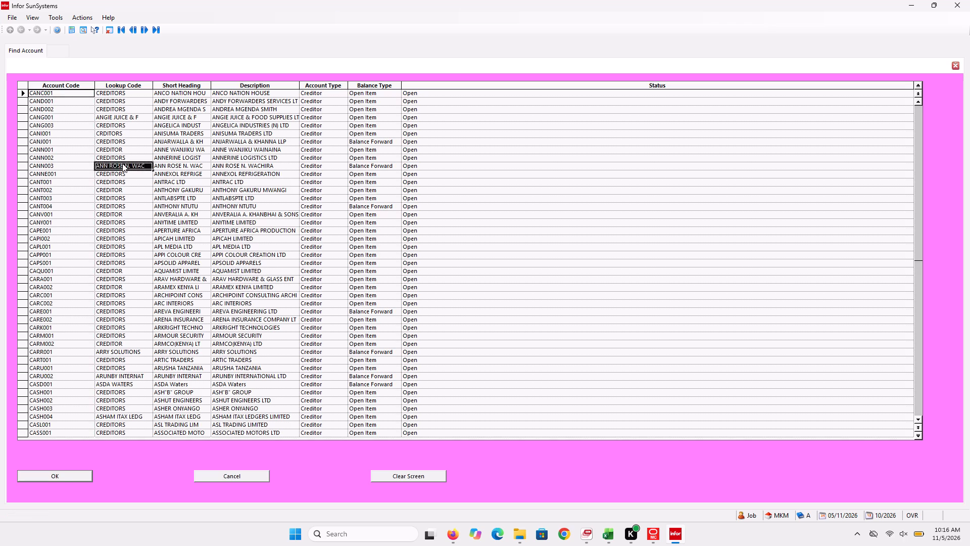
{"action": "key", "text": "Return"}
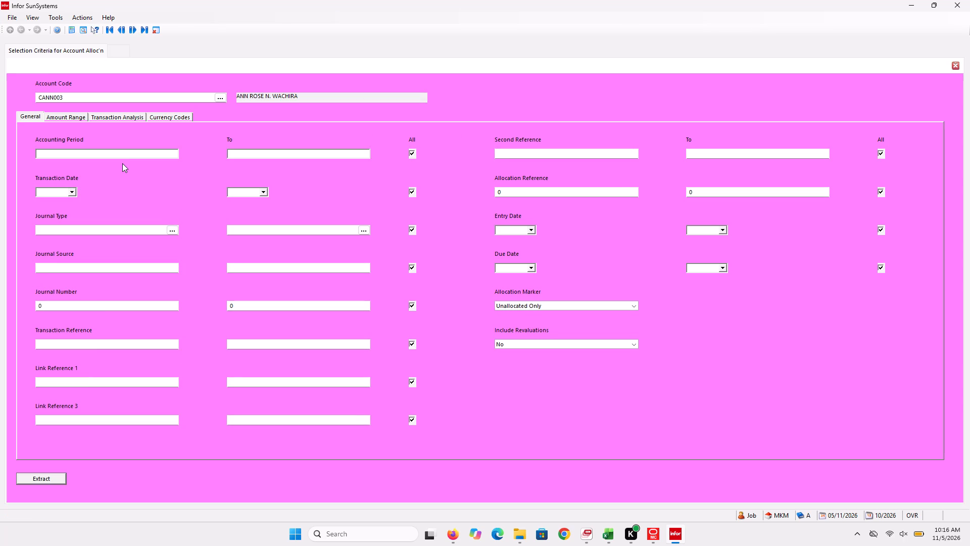
Extract the CANN003 transactions using the FULL (Account Allocation) form.
{"action": "key", "text": "Return"}
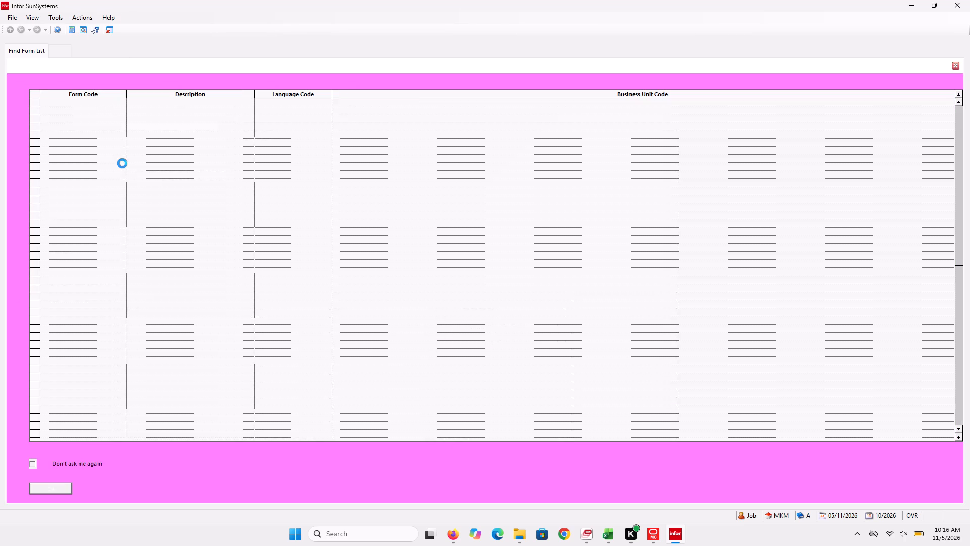
{"action": "key", "text": "Down"}
{"action": "key", "text": "Down"}
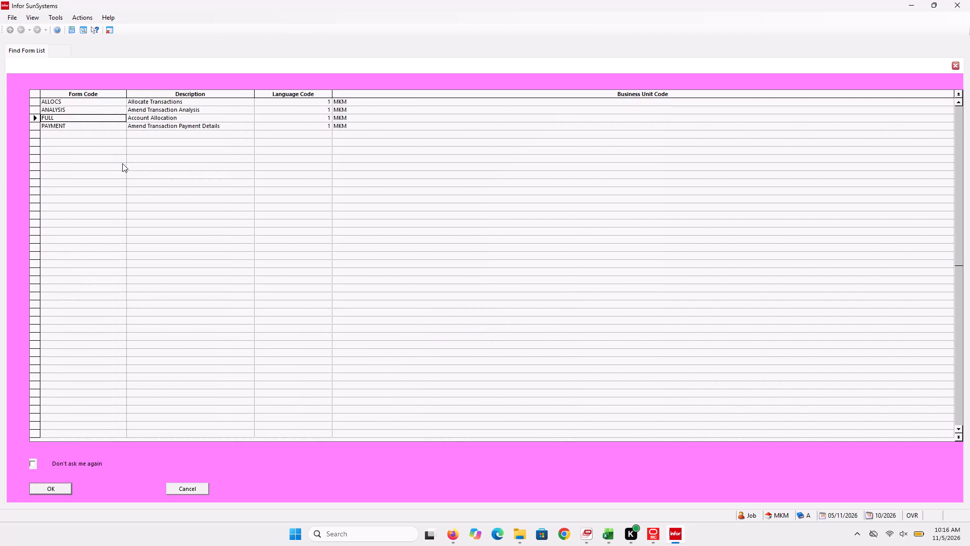
{"action": "key", "text": "Return"}
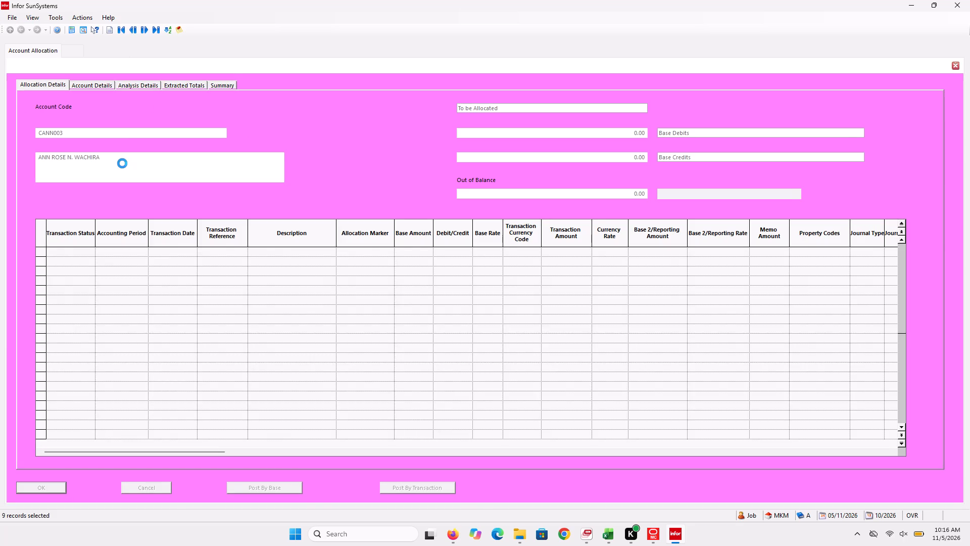
Set the allocation marker to Not Allocated for the period 10/26 transactions with references ending 3354, 3355 and 3356.
{"action": "key", "text": "Down"}
{"action": "key", "text": "Down"}
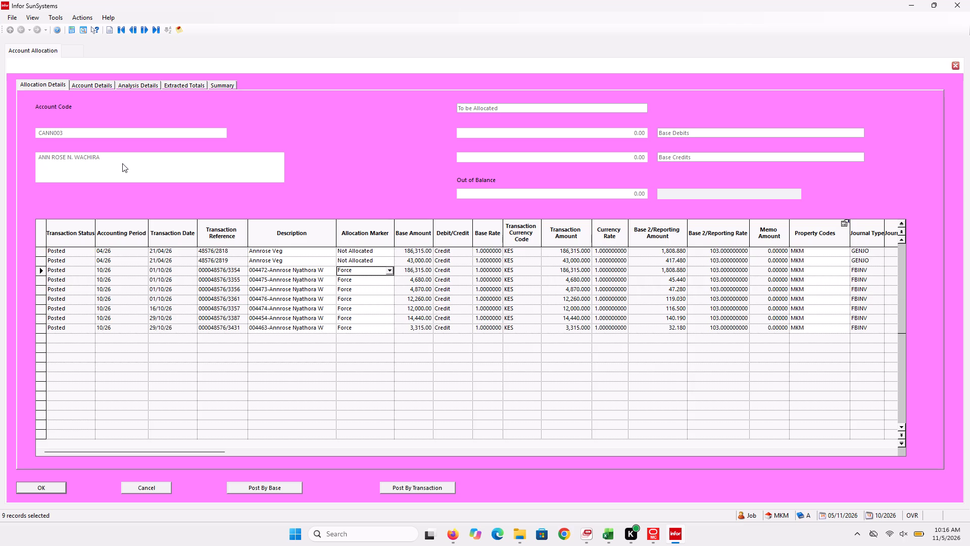
{"action": "key", "text": "n"}
{"action": "key", "text": "Down"}
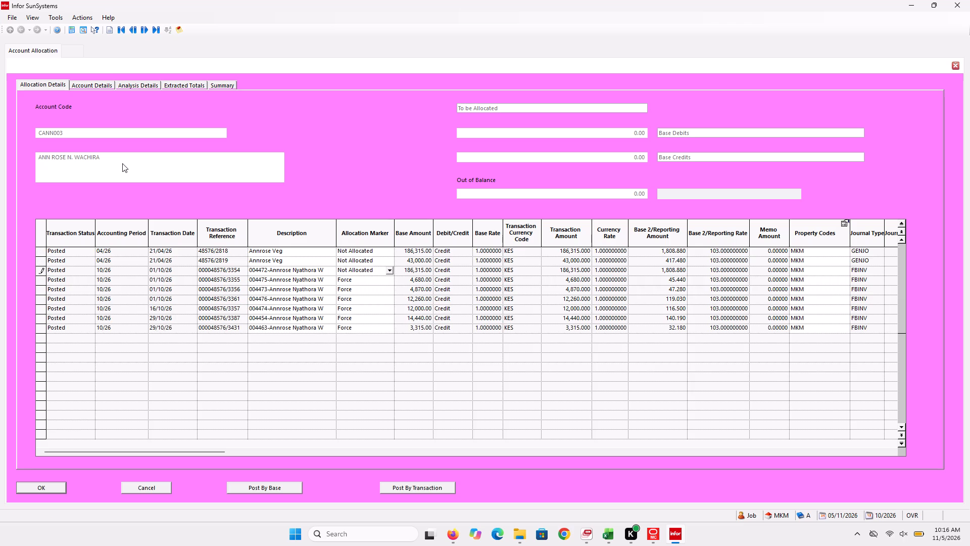
{"action": "key", "text": "Down"}
{"action": "key", "text": "Up"}
{"action": "key", "text": "n"}
{"action": "key", "text": "Down"}
{"action": "key", "text": "Down"}
{"action": "key", "text": "Up"}
{"action": "key", "text": "n"}
Set the allocation marker to Not Allocated for the transactions with references ending 3361, 3357, 3387 and 3431.
{"action": "key", "text": "Down"}
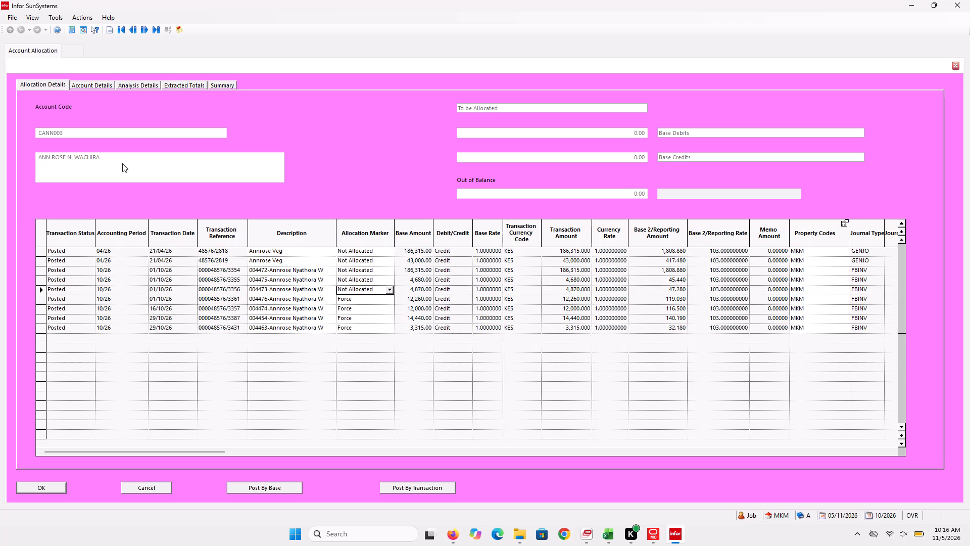
{"action": "key", "text": "Down"}
{"action": "key", "text": "Up"}
{"action": "key", "text": "n"}
{"action": "key", "text": "Down"}
{"action": "key", "text": "Down"}
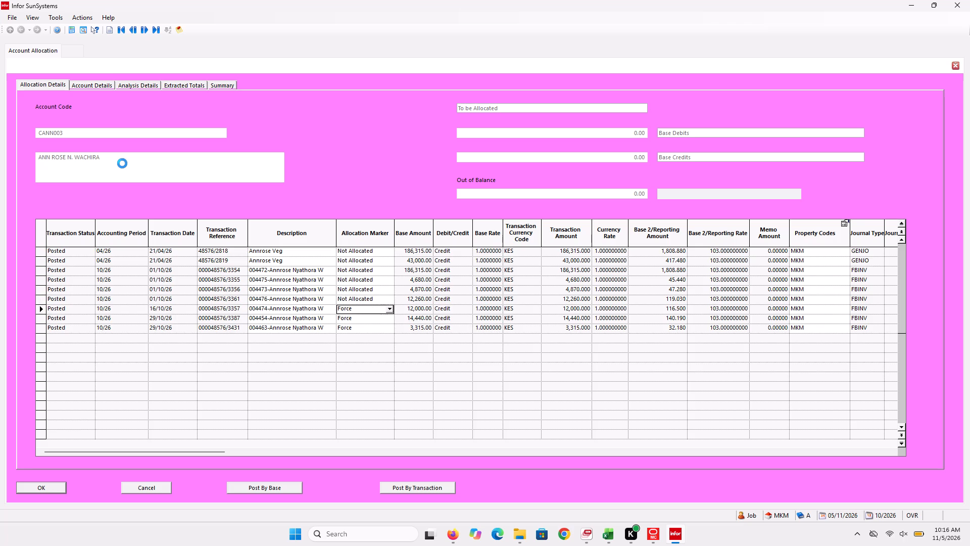
{"action": "key", "text": "Up"}
{"action": "key", "text": "n"}
{"action": "key", "text": "Down"}
{"action": "key", "text": "Down"}
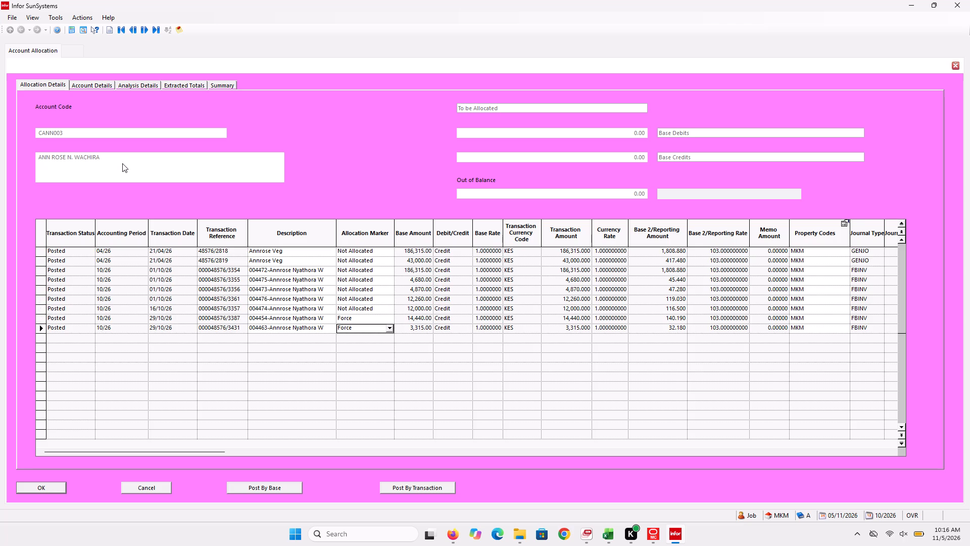
{"action": "key", "text": "Up"}
{"action": "key", "text": "n"}
{"action": "key", "text": "Down"}
{"action": "key", "text": "Down"}
{"action": "key", "text": "n"}
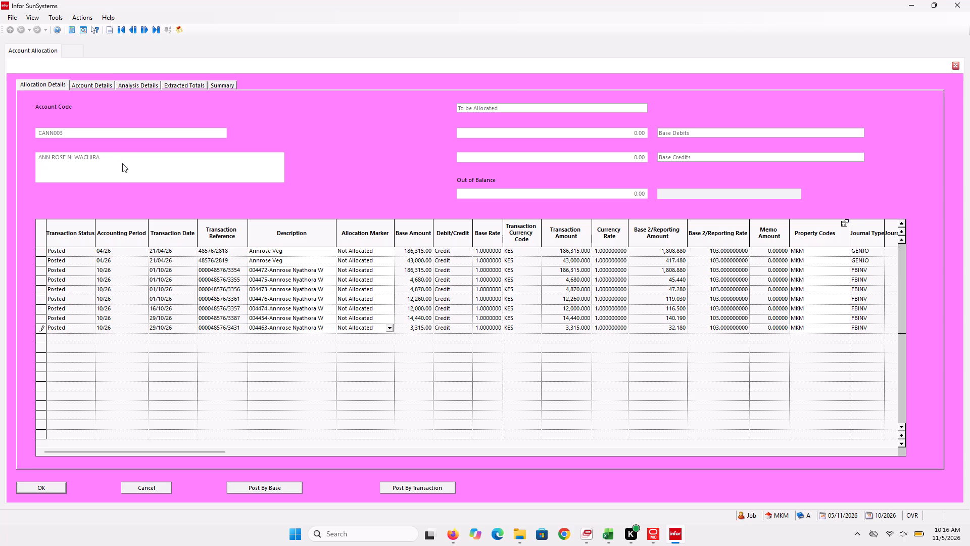
Post the CANN003 allocation marker changes by base.
{"action": "left_click", "coordinate": [272, 485]}
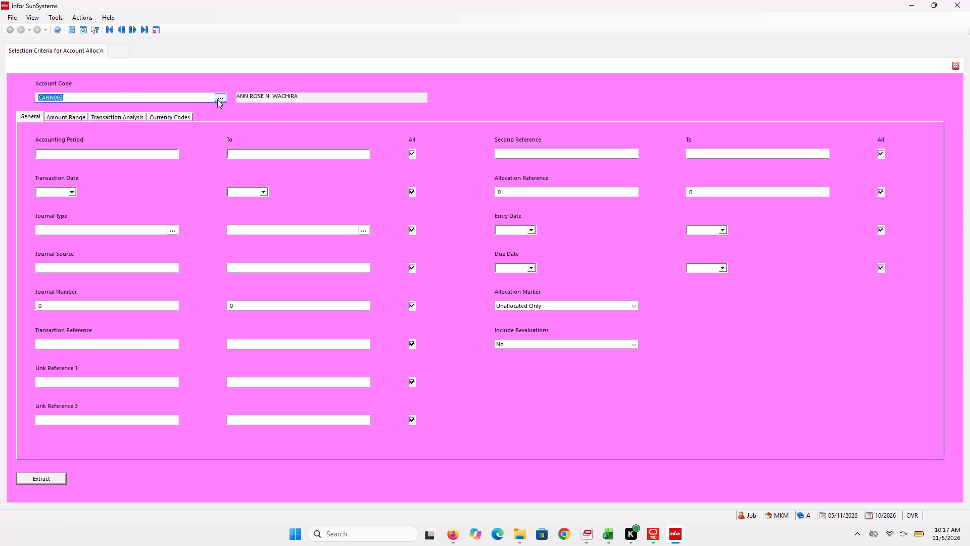
Look up accounts starting from code CMUT and choose CMUTH001, Muthaiga Fine Meats Ltd.
{"action": "left_click", "coordinate": [217, 99]}
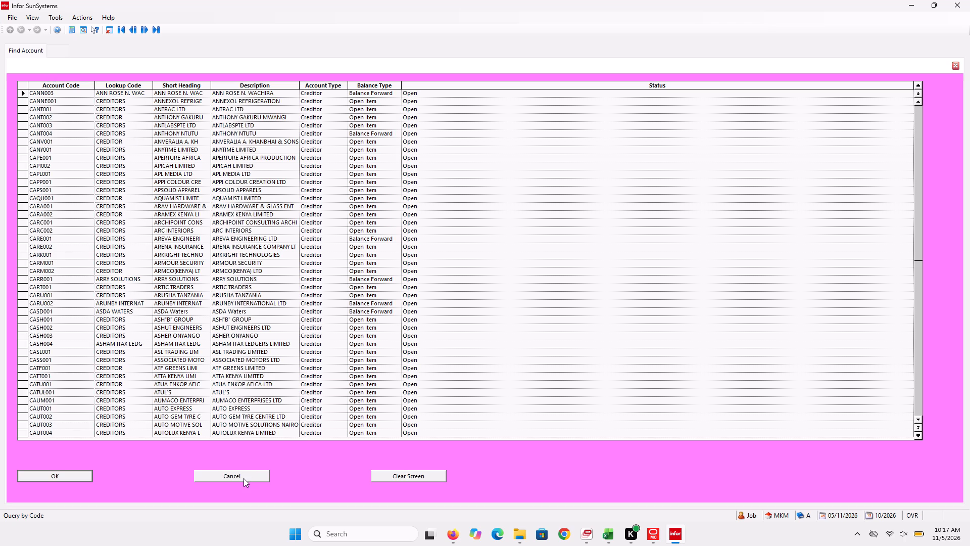
{"action": "left_click", "coordinate": [244, 478]}
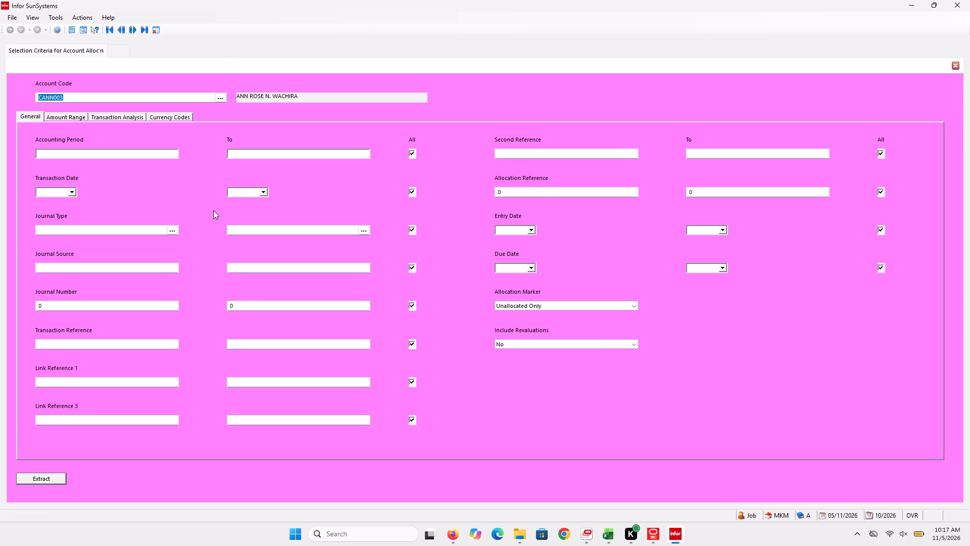
{"action": "type", "text": "cm"}
{"action": "type", "text": "ut"}
{"action": "left_click", "coordinate": [222, 102]}
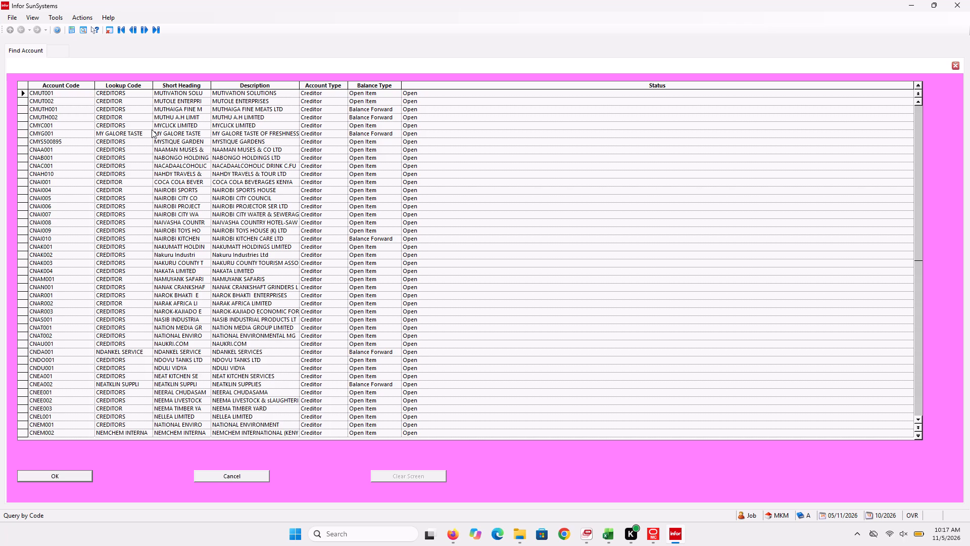
{"action": "key", "text": "Down"}
{"action": "key", "text": "Down"}
{"action": "key", "text": "Return"}
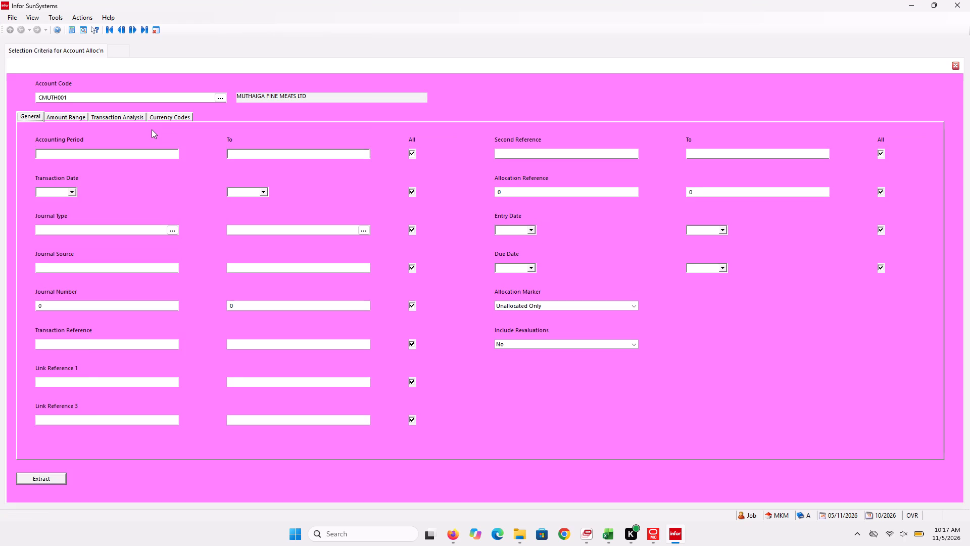
Extract the CMUTH001 transactions using the FULL (Account Allocation) form.
{"action": "key", "text": "Return"}
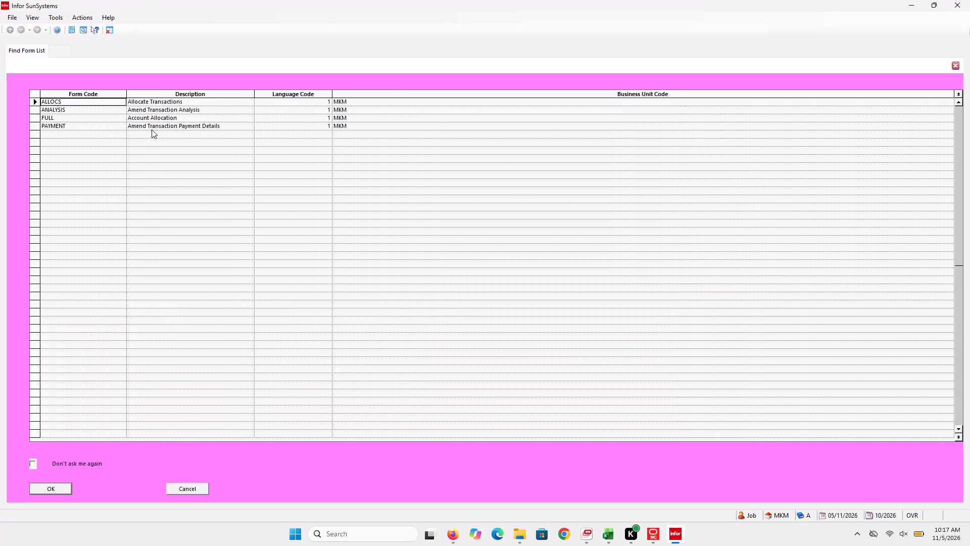
{"action": "key", "text": "Down"}
{"action": "key", "text": "Down"}
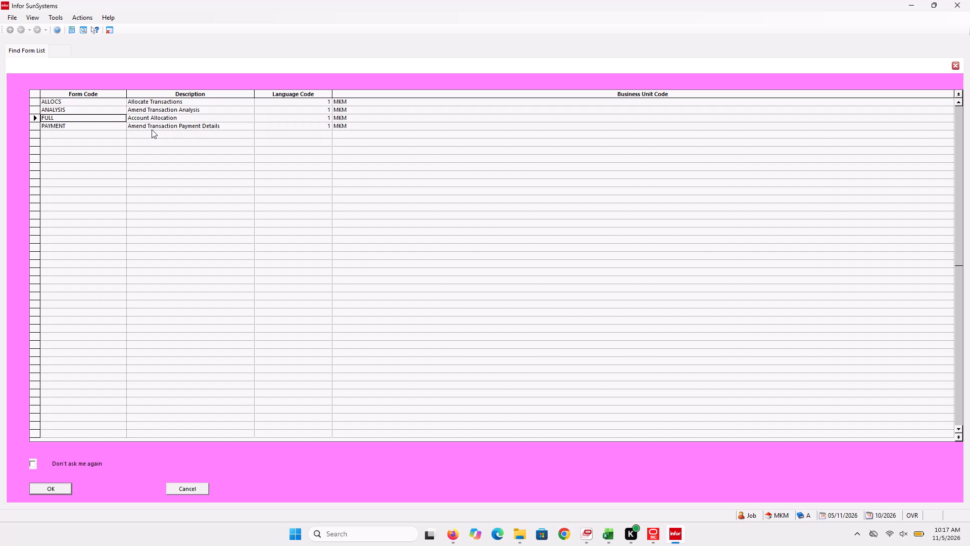
{"action": "key", "text": "Return"}
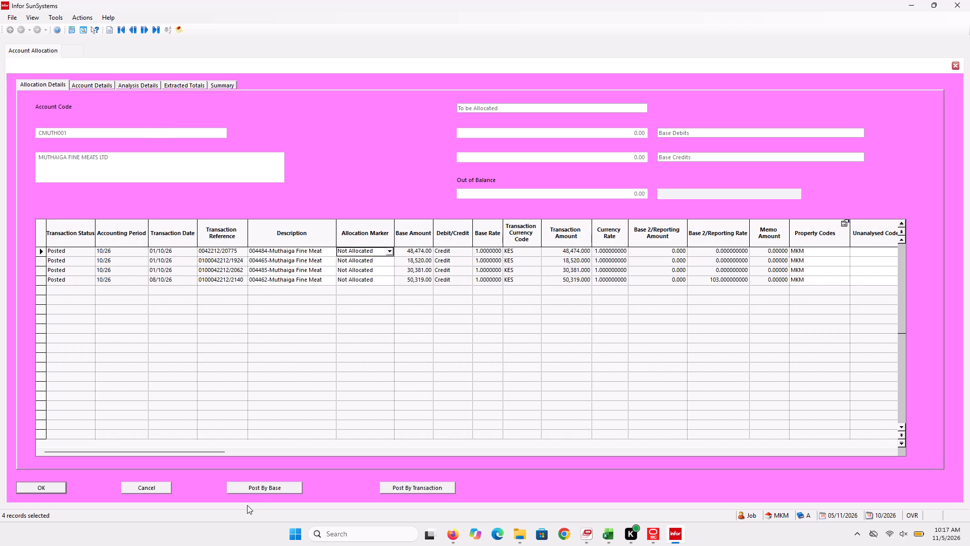
Post the CMUTH001 account allocation by base.
{"action": "left_click", "coordinate": [261, 485]}
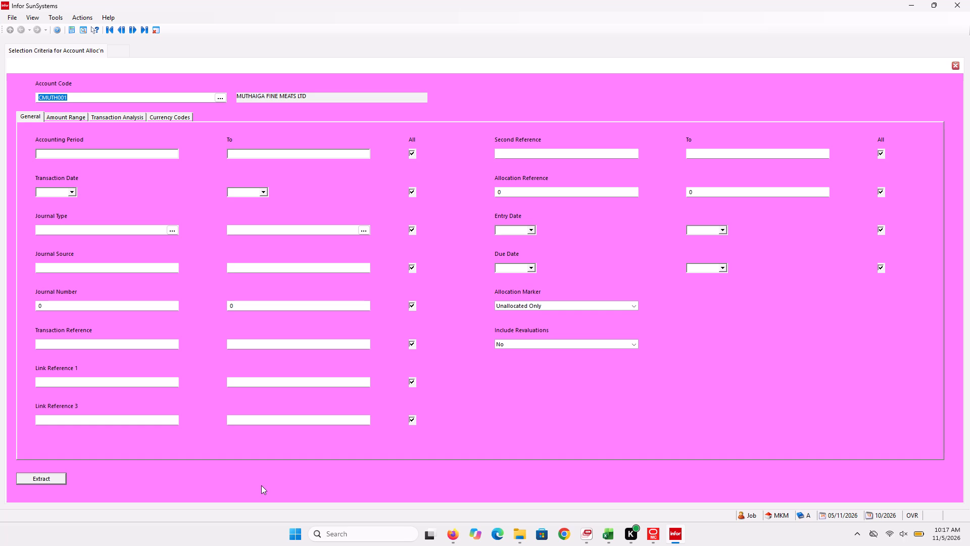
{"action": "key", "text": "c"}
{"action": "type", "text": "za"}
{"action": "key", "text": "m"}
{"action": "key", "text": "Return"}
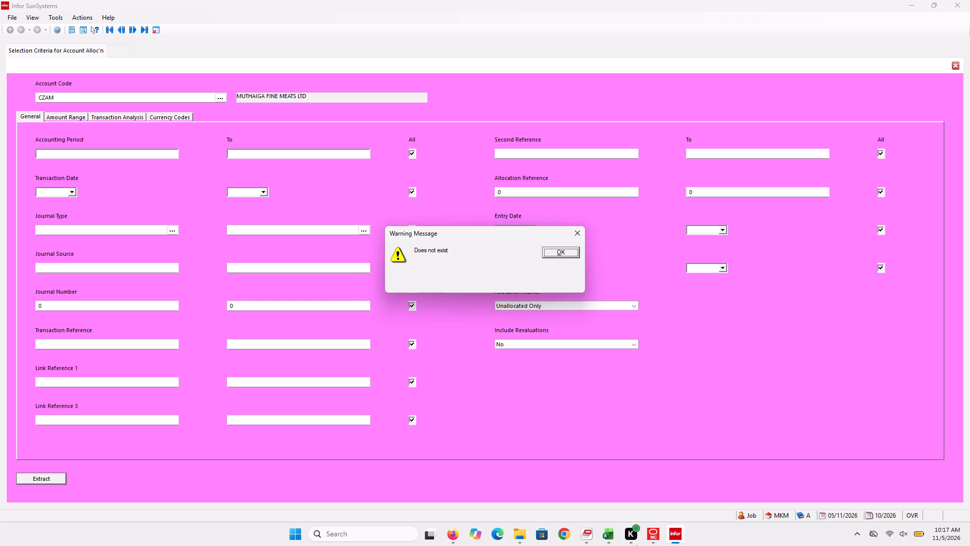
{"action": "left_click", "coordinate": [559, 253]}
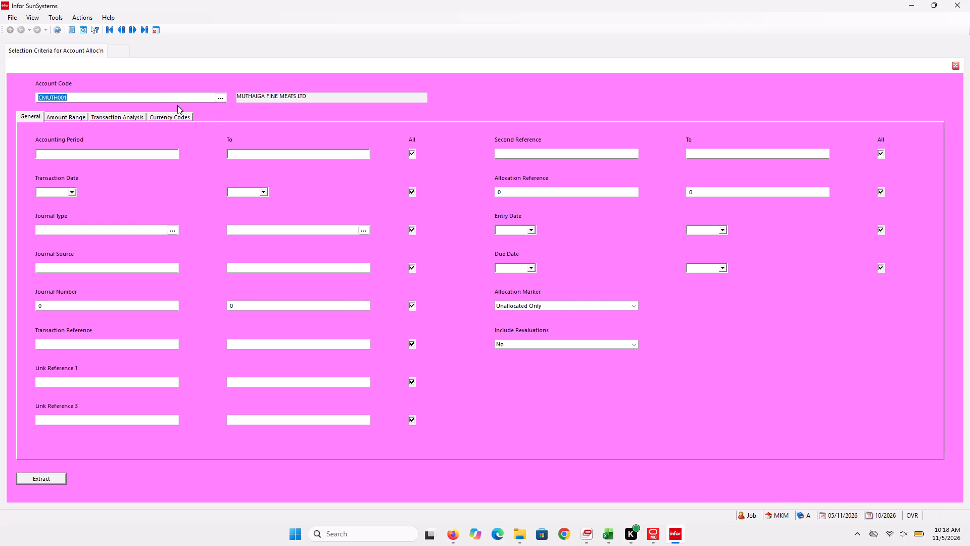
Look up accounts starting from code CZAM and choose CZAM001, Zambezi Link (K) Ltd.
{"action": "type", "text": "cza"}
{"action": "key", "text": "m"}
{"action": "left_click", "coordinate": [221, 100]}
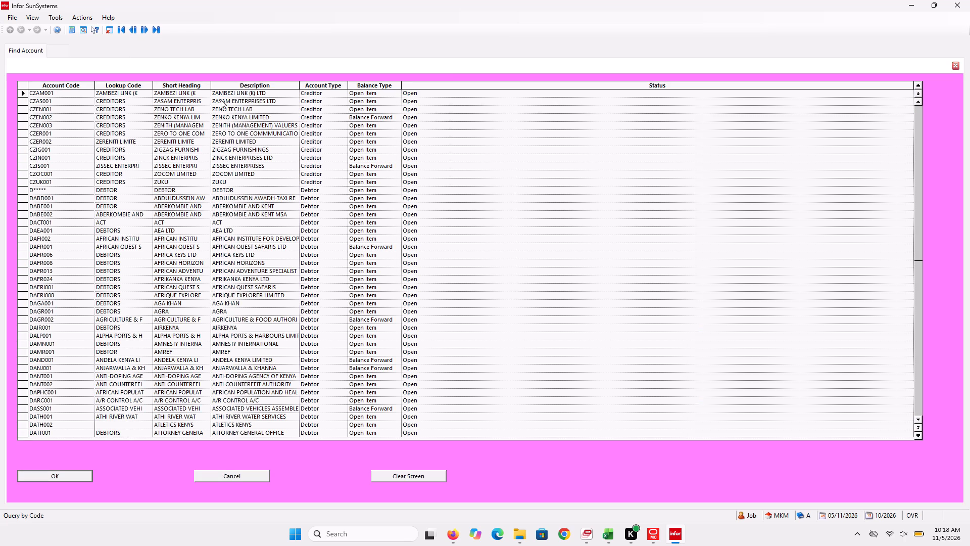
{"action": "key", "text": "Return"}
{"action": "key", "text": "bracketright"}
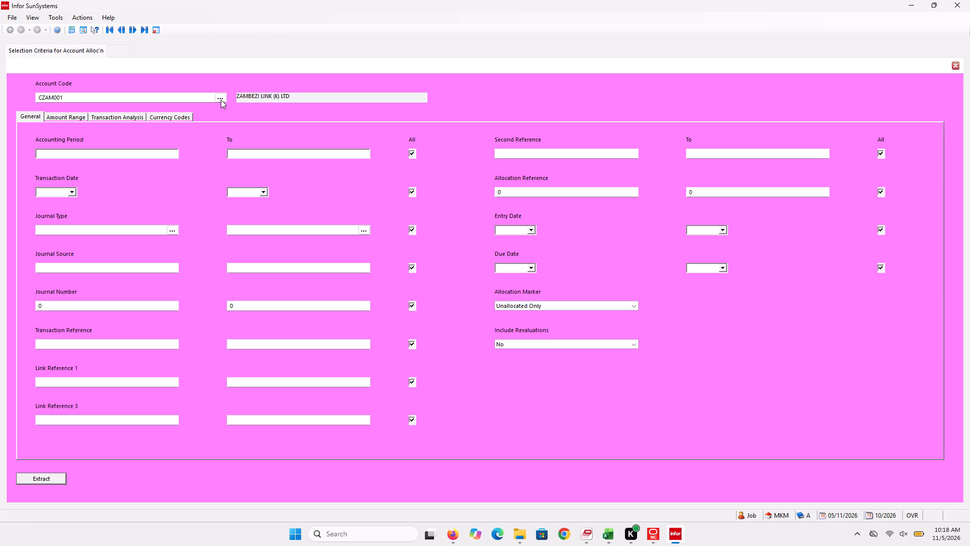
Extract the CZAM001 transactions using the FULL (Account Allocation) form and post the allocation by base.
{"action": "key", "text": "Return"}
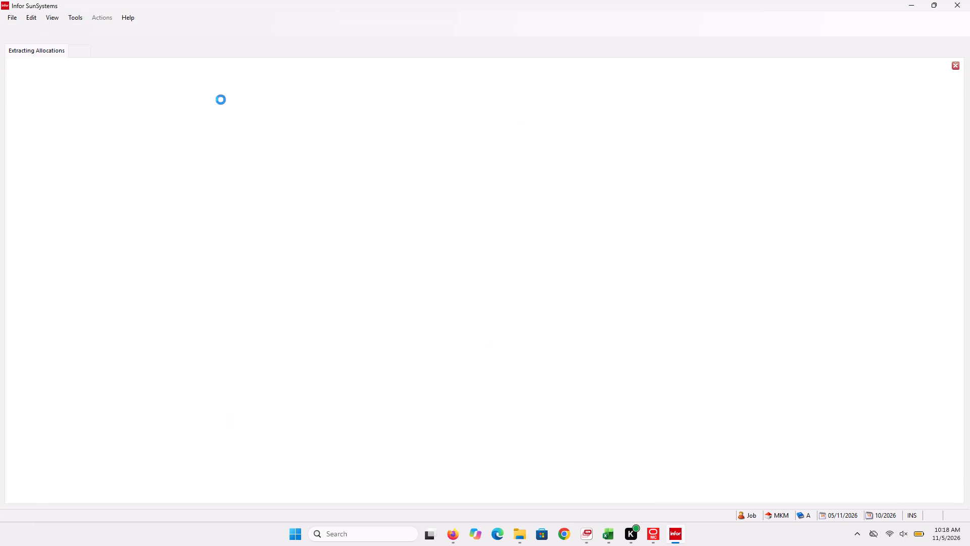
{"action": "key", "text": "Down"}
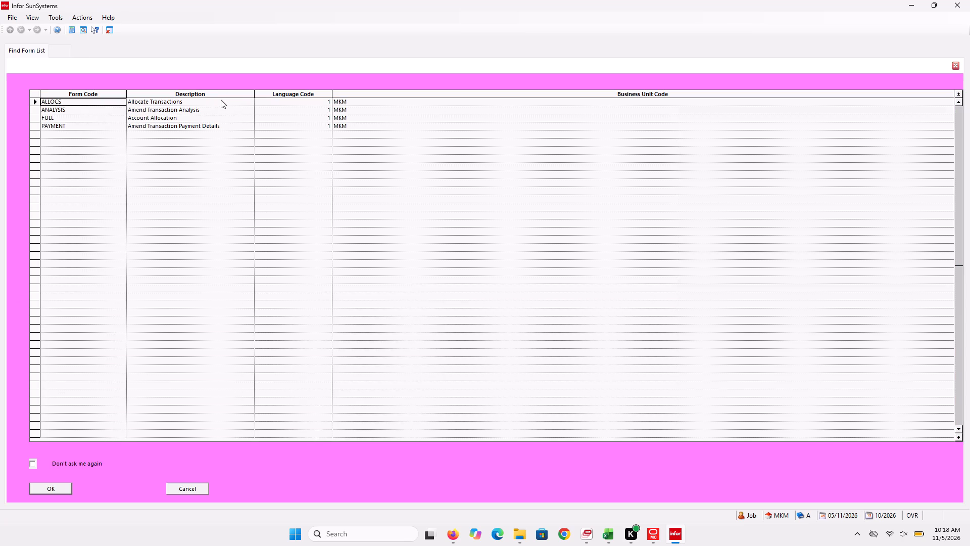
{"action": "key", "text": "Down"}
{"action": "key", "text": "Return"}
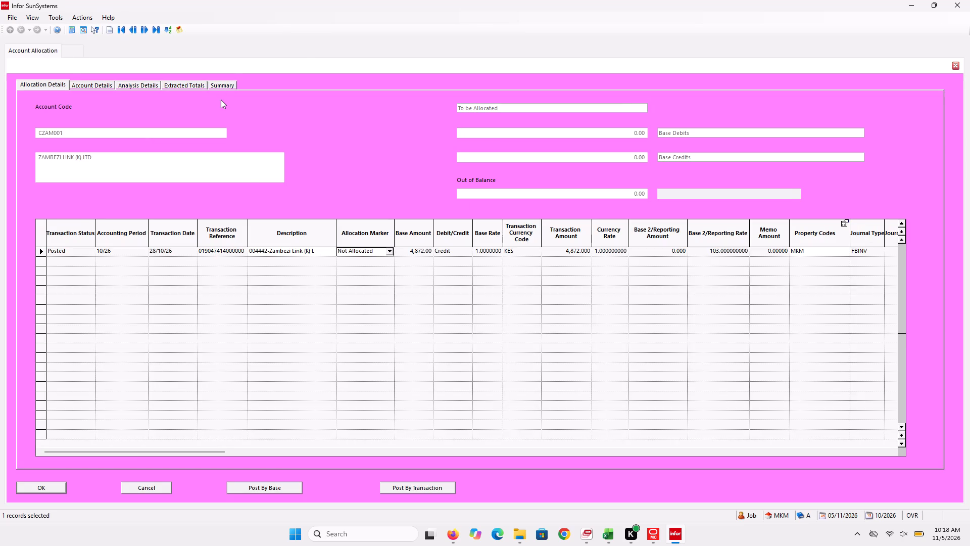
{"action": "left_click", "coordinate": [267, 491]}
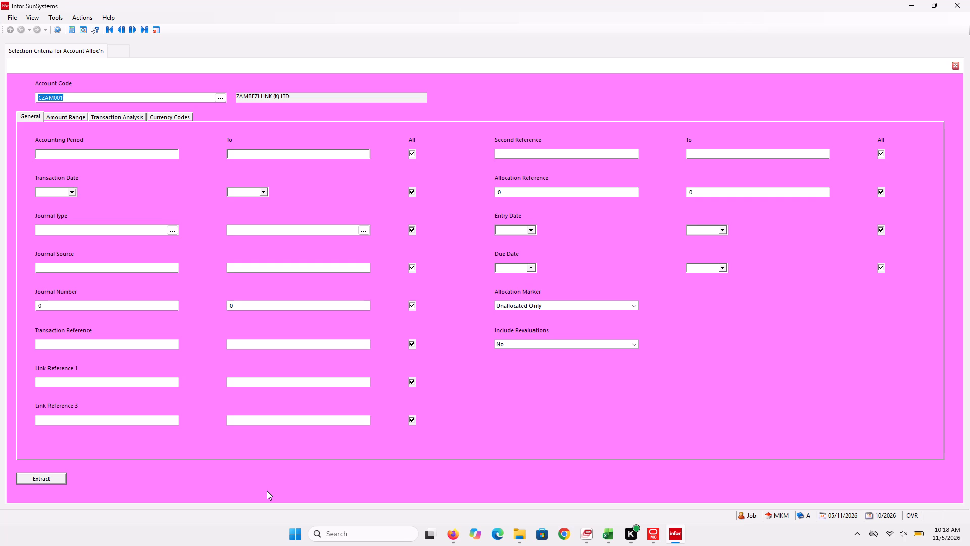
Look up accounts starting from code CMUS and choose CMUS002, Musty Distribution Limited.
{"action": "type", "text": "cmu"}
{"action": "key", "text": "s"}
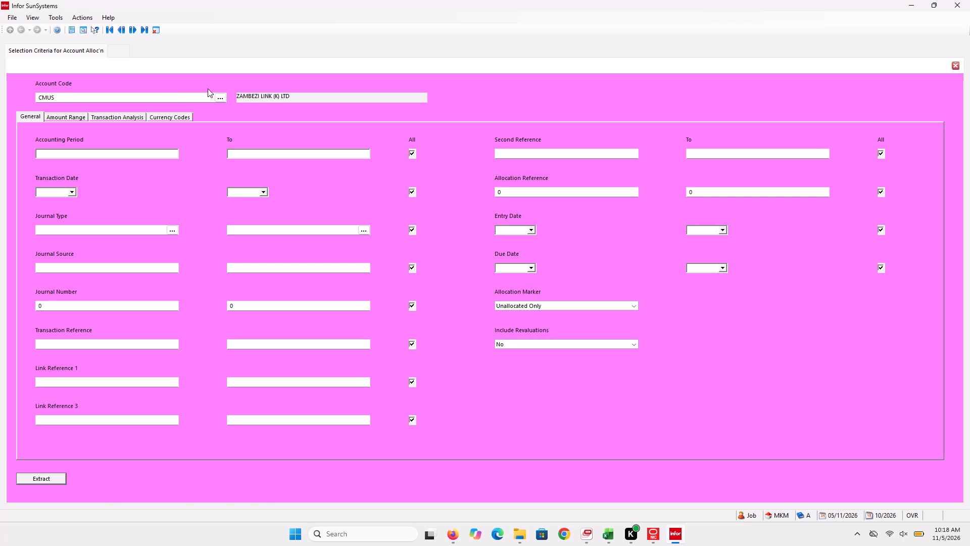
{"action": "left_click", "coordinate": [218, 94]}
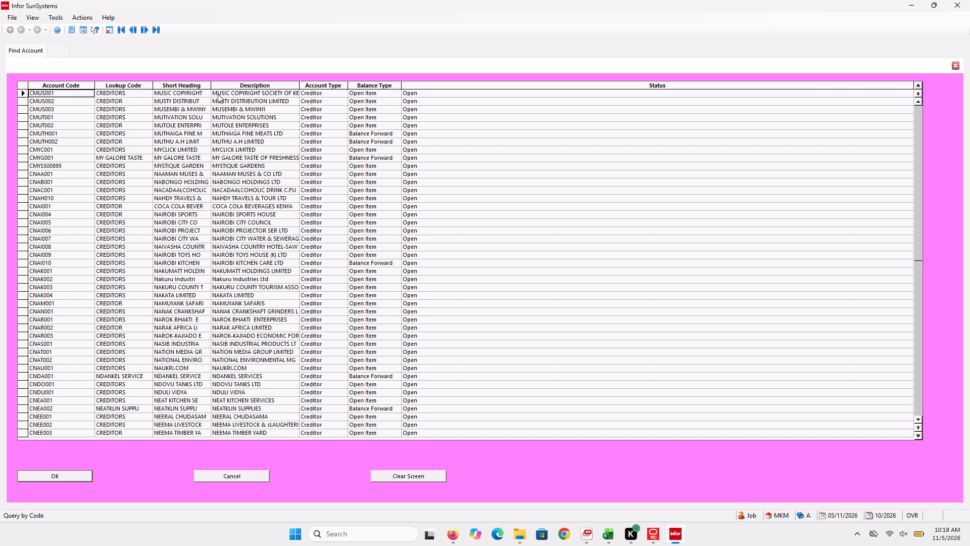
{"action": "key", "text": "Down"}
{"action": "key", "text": "Return"}
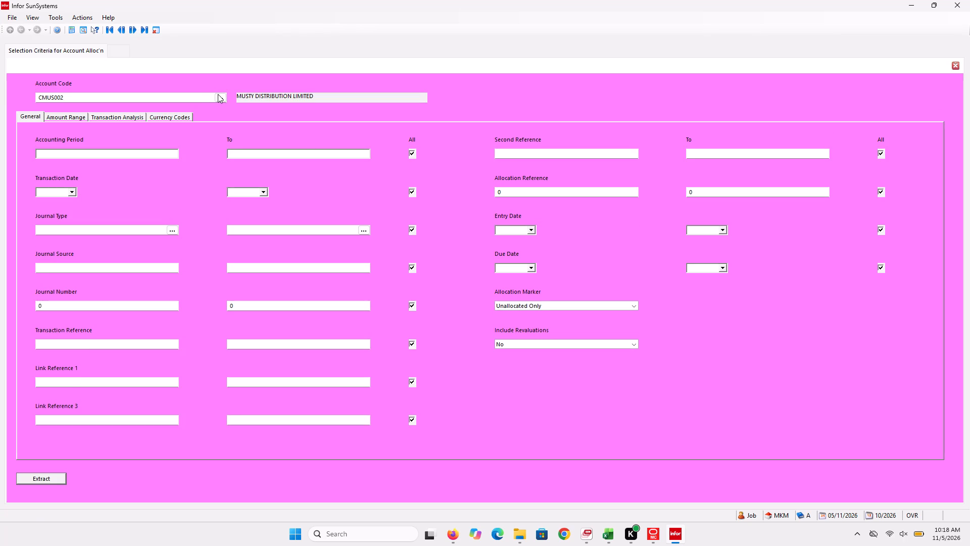
Extract the CMUS002 transactions using the FULL (Account Allocation) form and post the allocation by base.
{"action": "key", "text": "Return"}
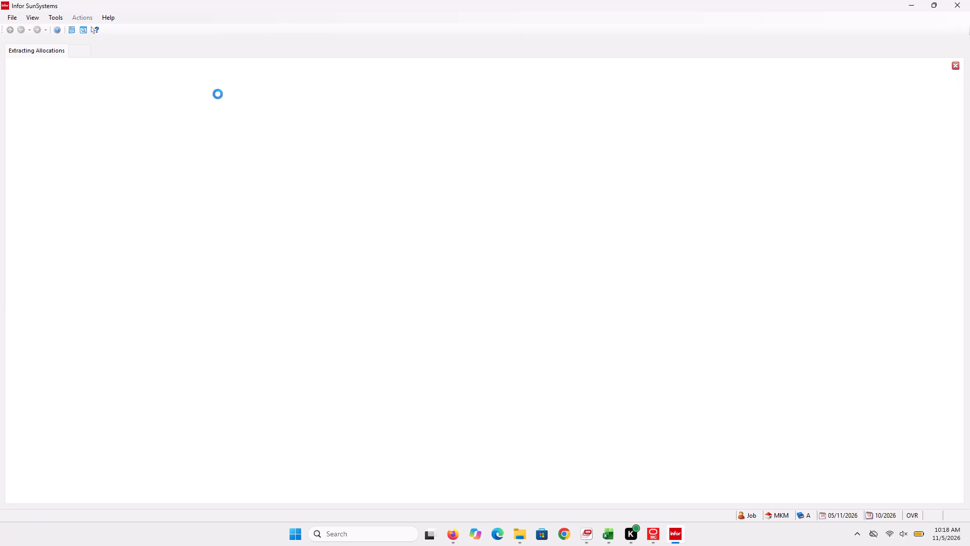
{"action": "key", "text": "Down"}
{"action": "key", "text": "Down"}
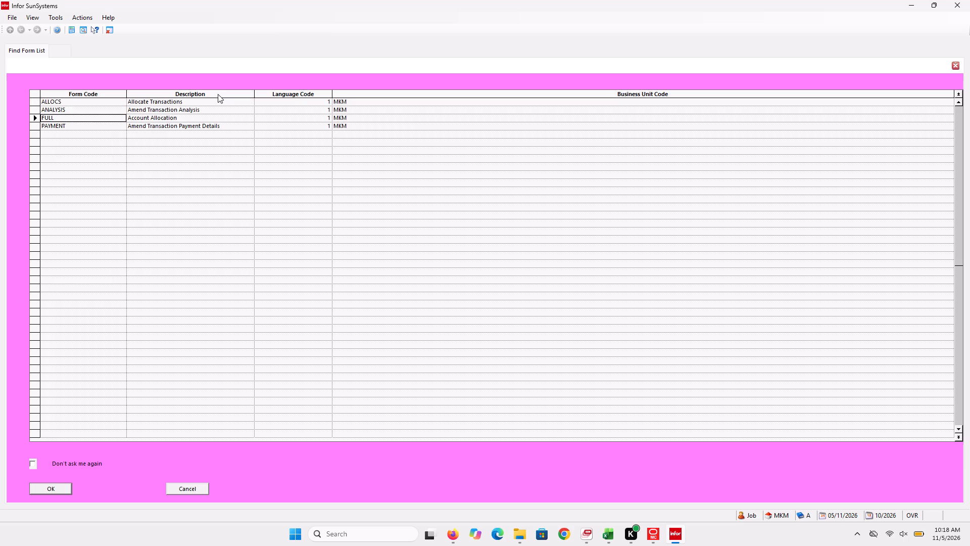
{"action": "key", "text": "Return"}
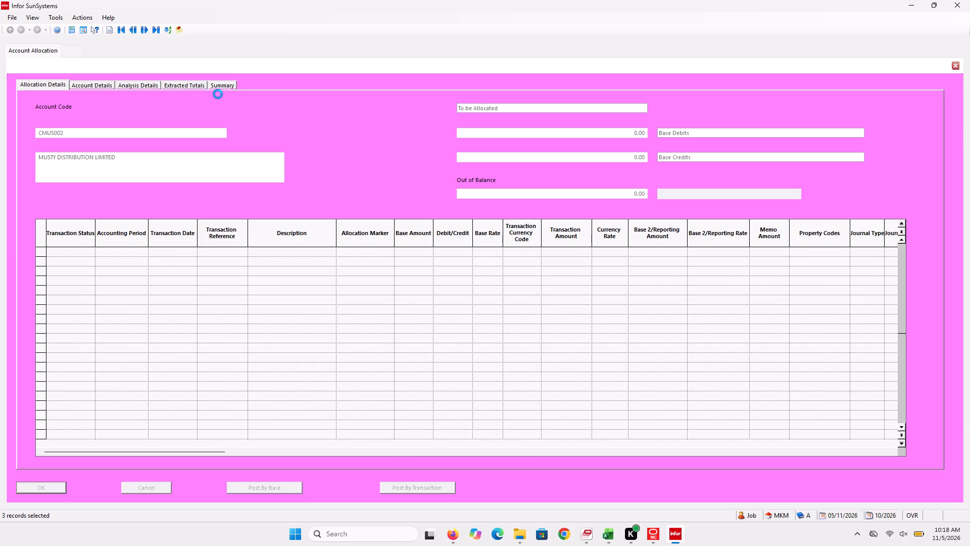
{"action": "key", "text": "Down"}
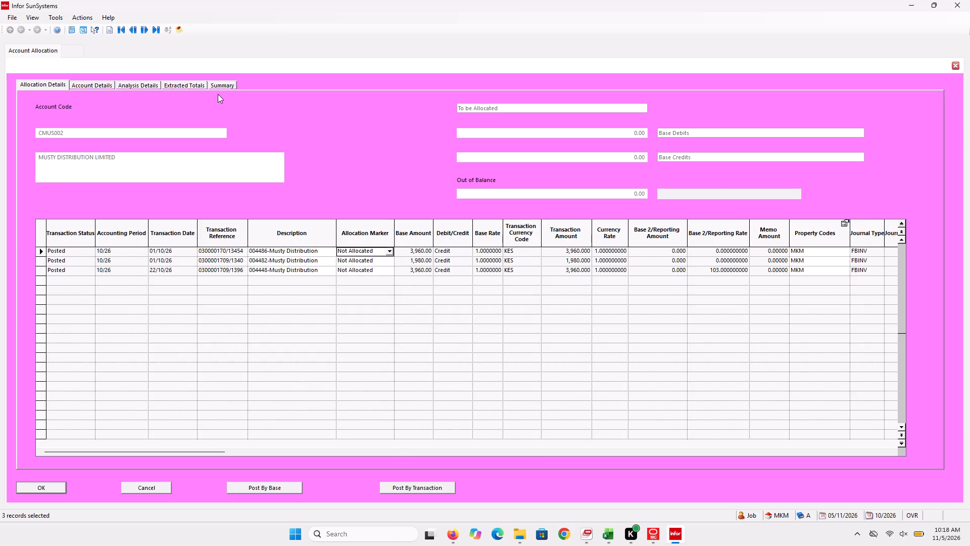
{"action": "key", "text": "Down"}
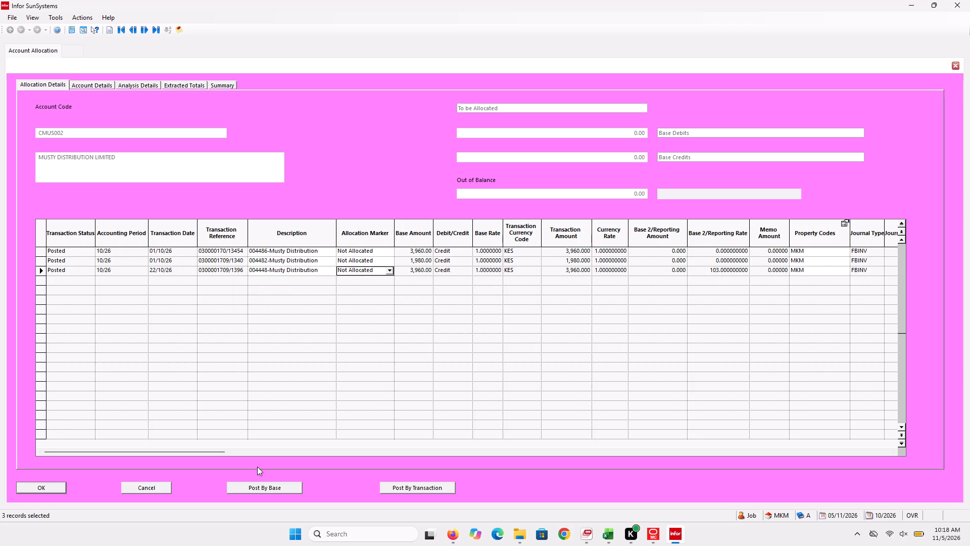
{"action": "left_click", "coordinate": [262, 488]}
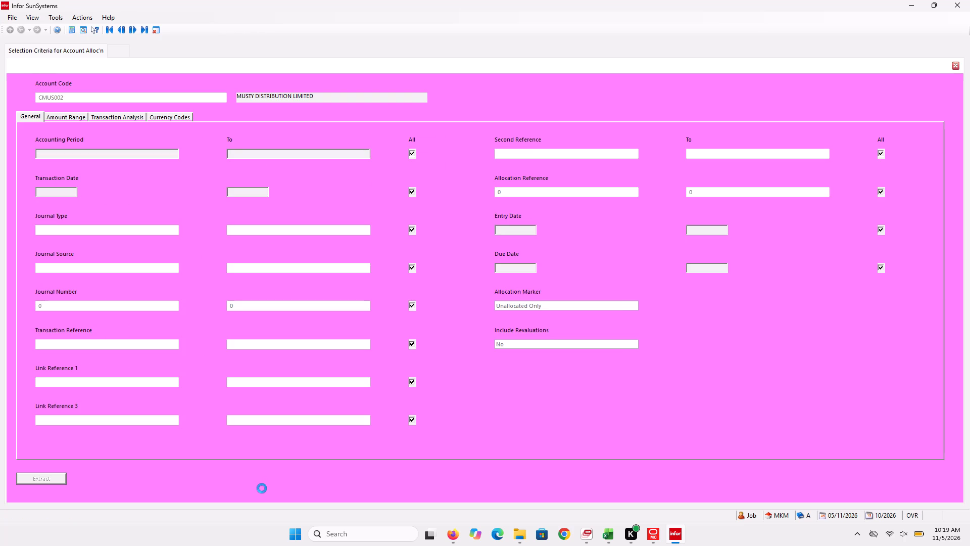
Look up accounts starting from code CER and choose CERIS001, Eris Industries.
{"action": "type", "text": "cer"}
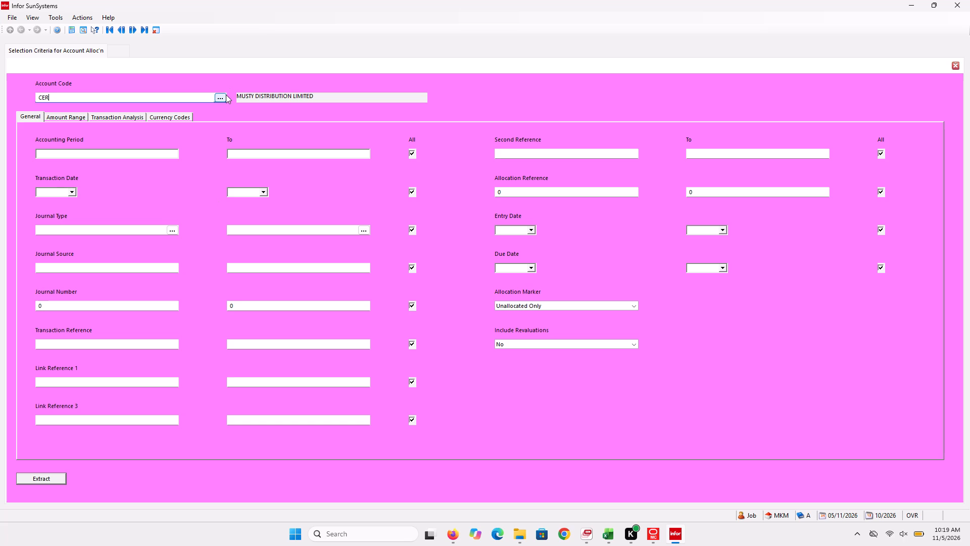
{"action": "left_click", "coordinate": [226, 95]}
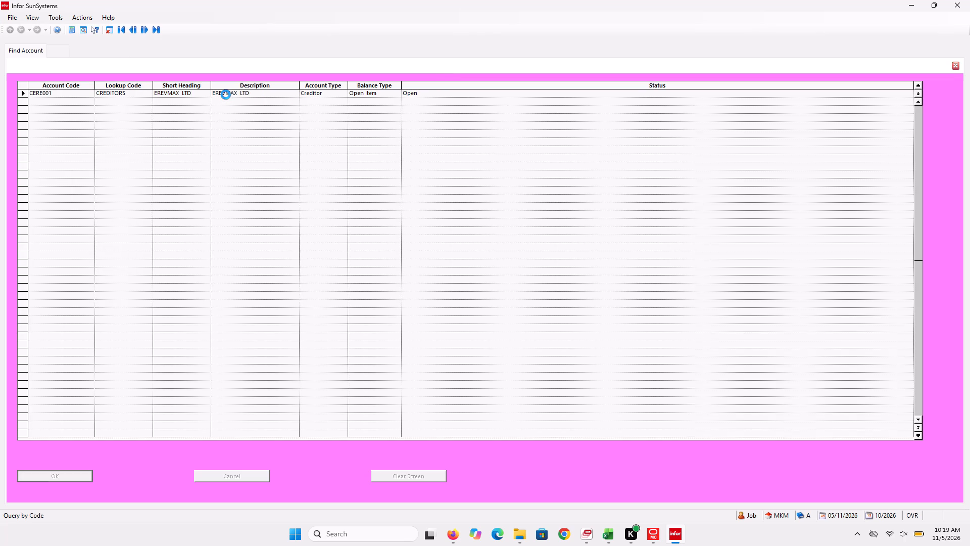
{"action": "key", "text": "Down"}
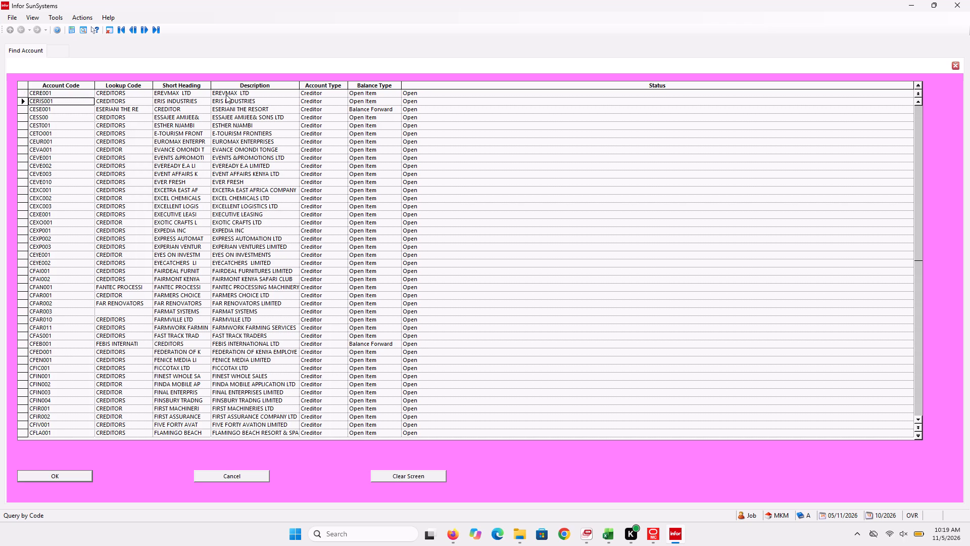
{"action": "key", "text": "Return"}
Extract the CERIS001 transactions using the FULL (Account Allocation) form and post the allocation by base.
{"action": "key", "text": "Return"}
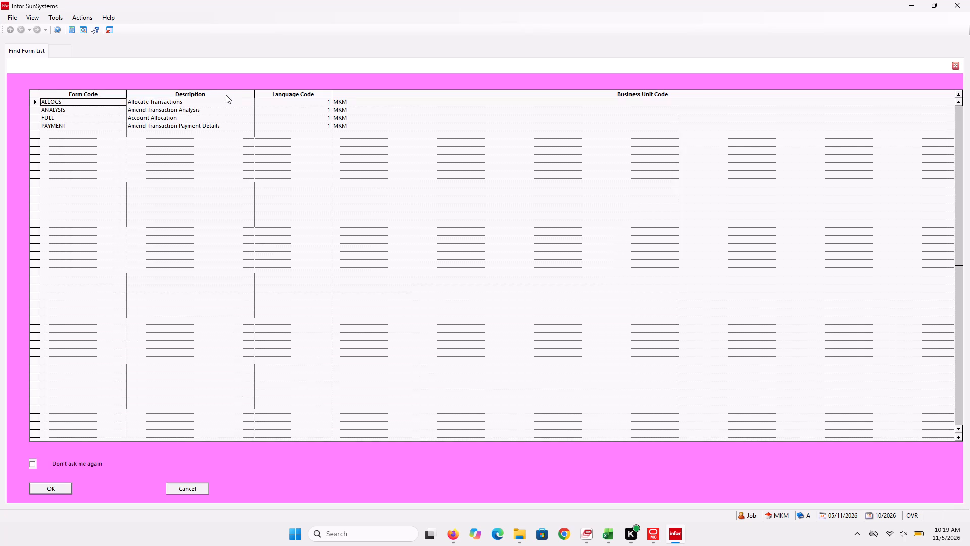
{"action": "key", "text": "Down"}
{"action": "key", "text": "Down"}
{"action": "key", "text": "Return"}
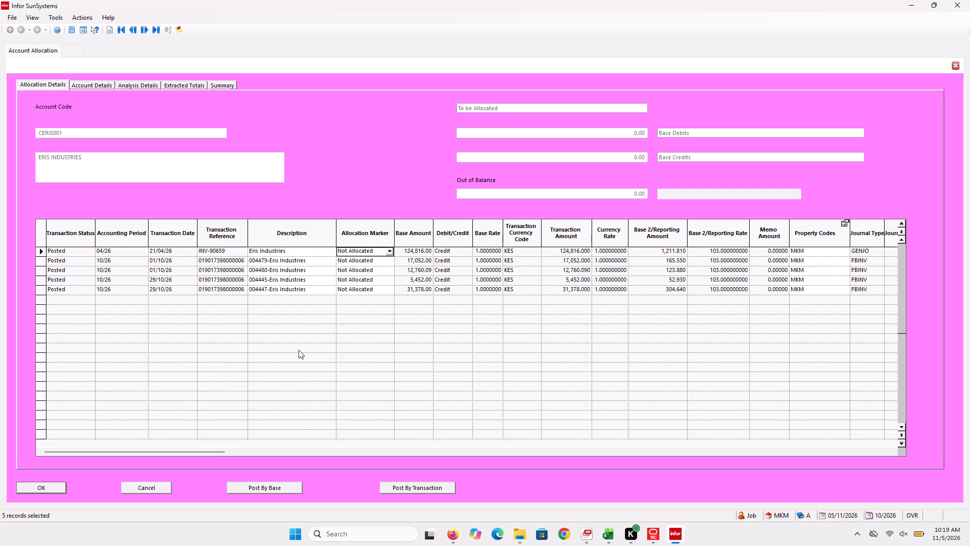
{"action": "left_click", "coordinate": [264, 485]}
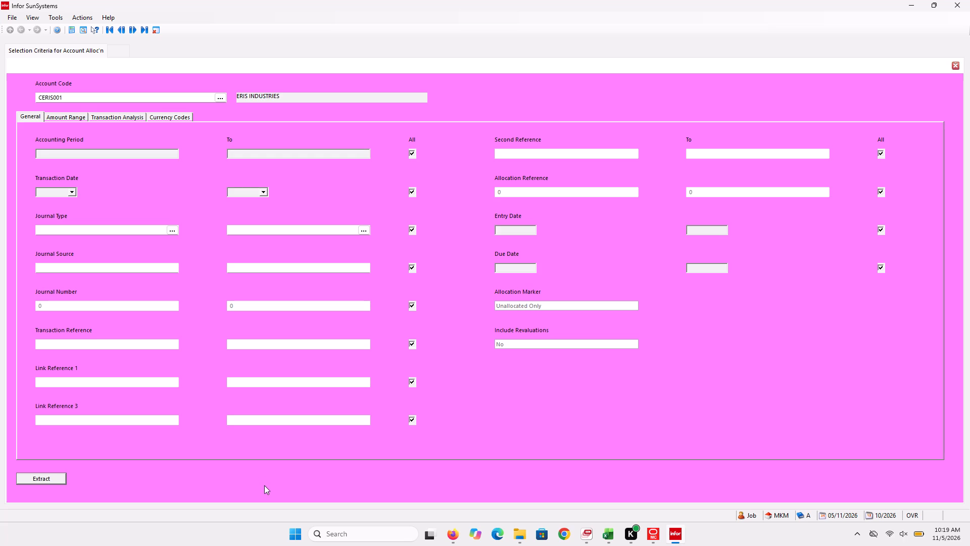
Look up accounts starting from code COPT and choose COPT001, Optimum Plus Solutions.
{"action": "type", "text": "cop"}
{"action": "key", "text": "t"}
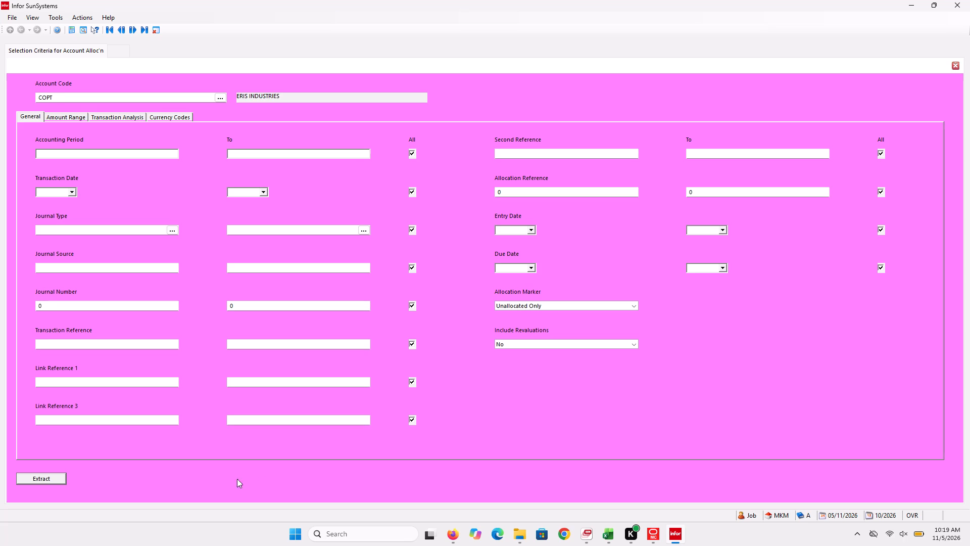
{"action": "left_click", "coordinate": [223, 96]}
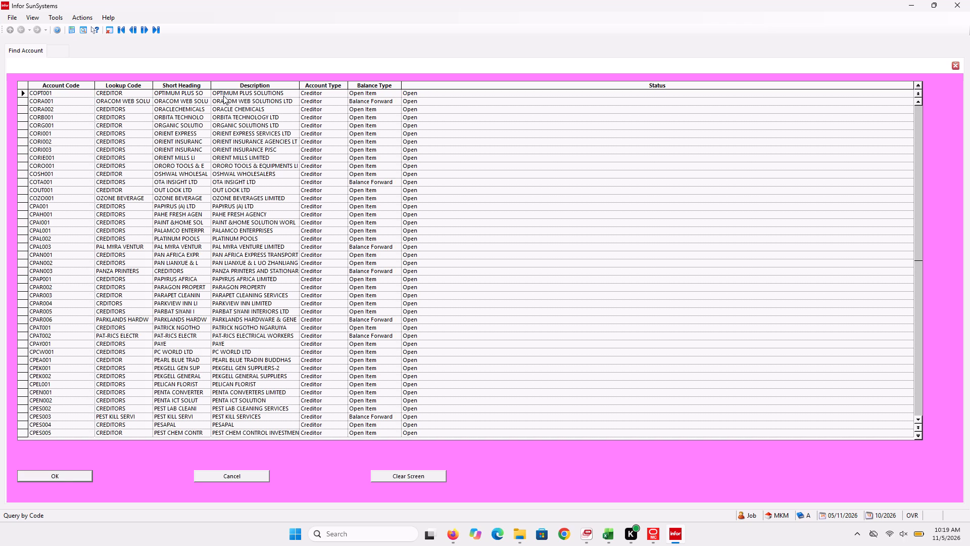
{"action": "key", "text": "Return"}
Extract the COPT001 transactions using the FULL (Account Allocation) form and post the allocation by base.
{"action": "key", "text": "Return"}
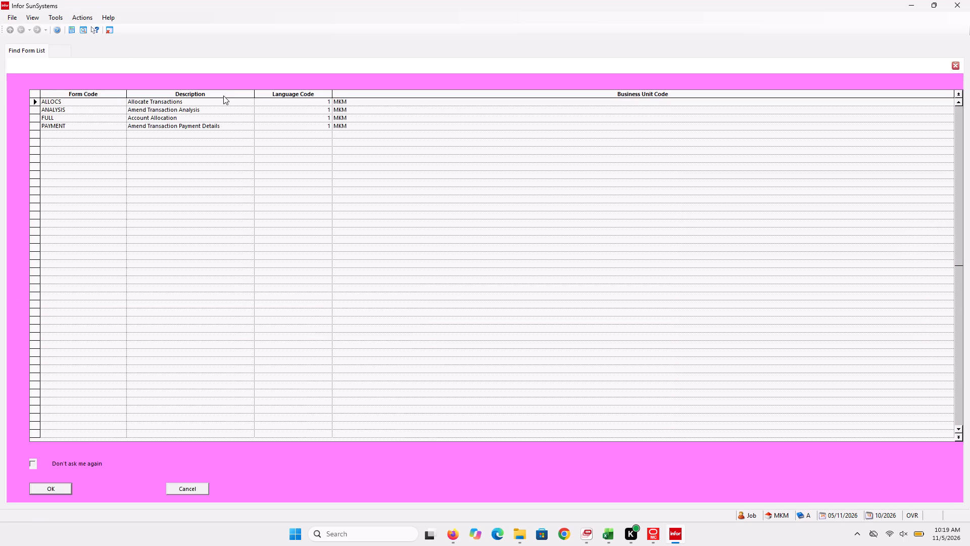
{"action": "key", "text": "Down"}
{"action": "key", "text": "Down"}
{"action": "key", "text": "Return"}
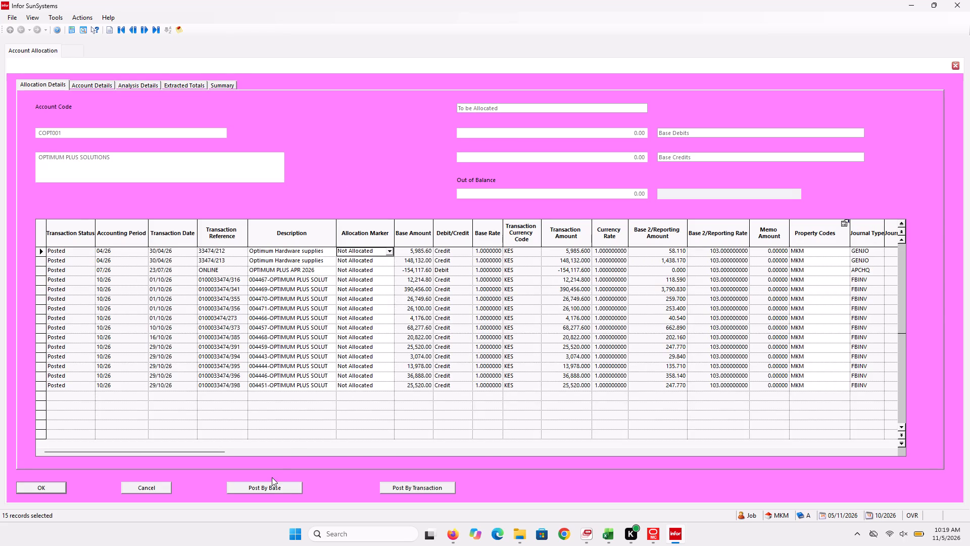
{"action": "left_click", "coordinate": [271, 490]}
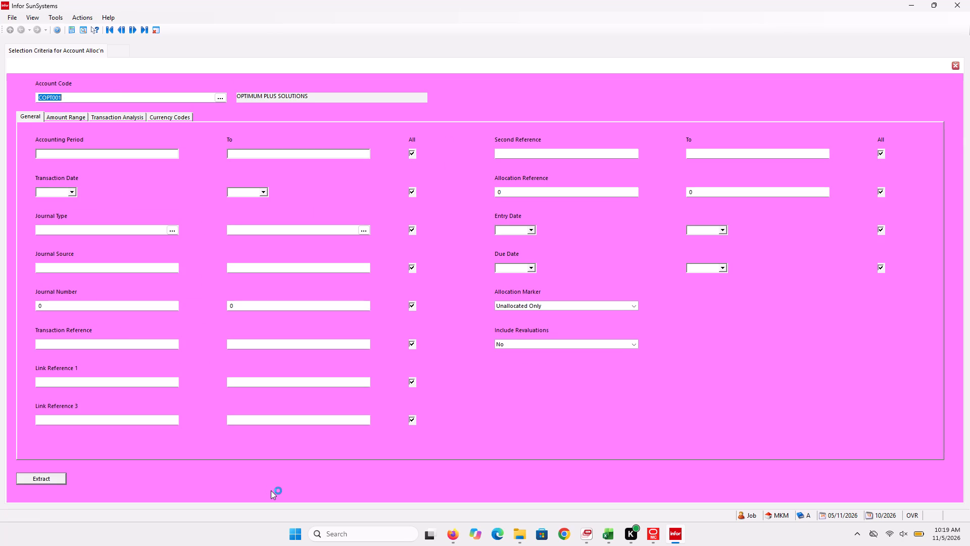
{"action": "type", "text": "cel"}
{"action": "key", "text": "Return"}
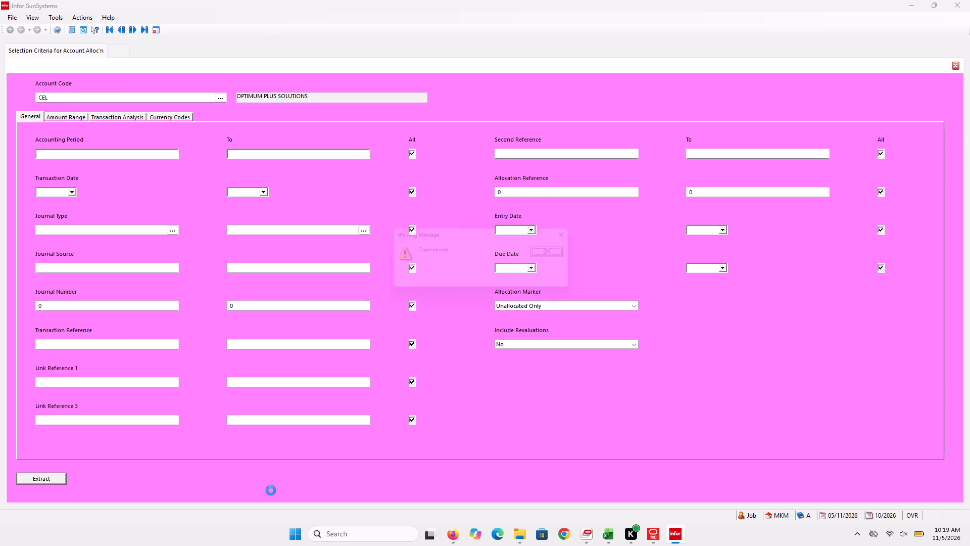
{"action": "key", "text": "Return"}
Look up accounts starting from code CEL and choose CELO001, Elora Supply & Logistics Ltd.
{"action": "type", "text": "ce"}
{"action": "key", "text": "l"}
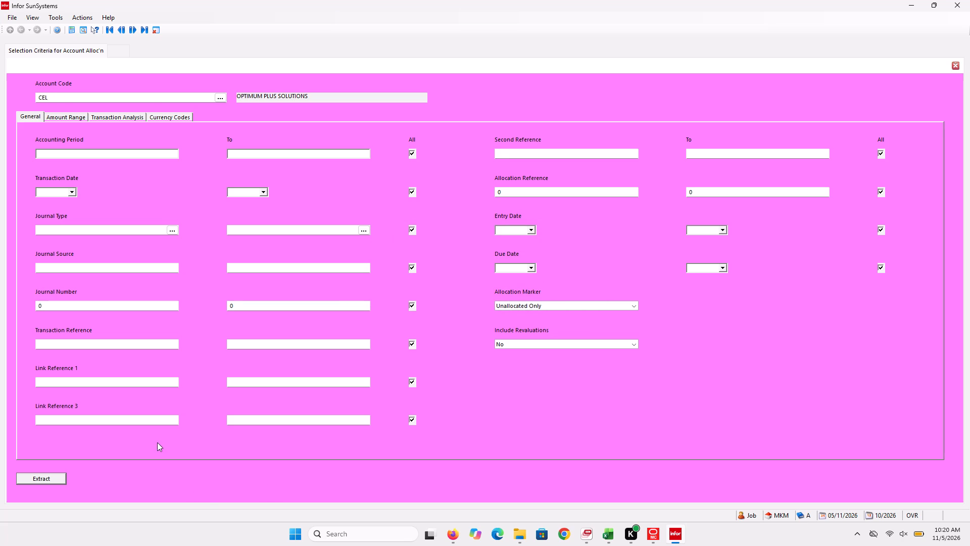
{"action": "left_click", "coordinate": [223, 99]}
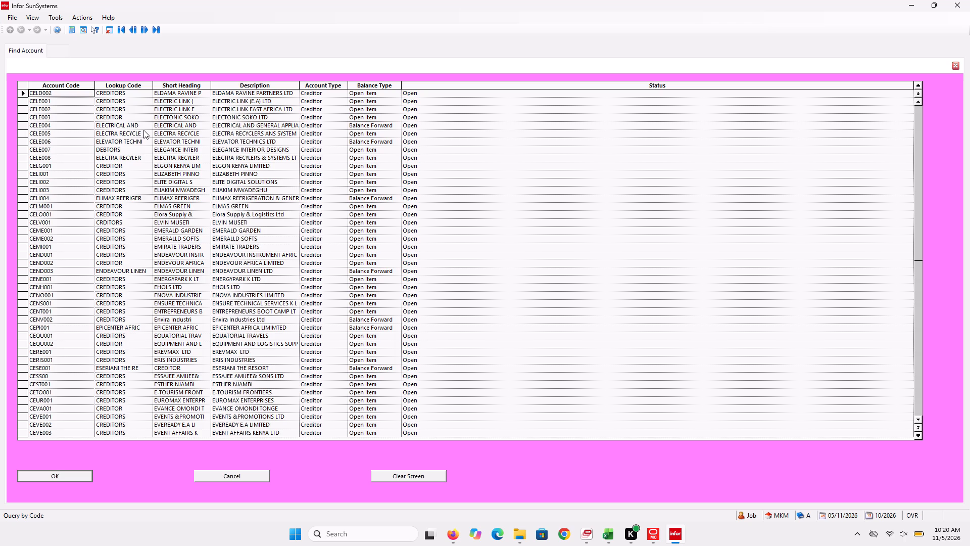
{"action": "key", "text": "Down"}
{"action": "key", "text": "Down"}
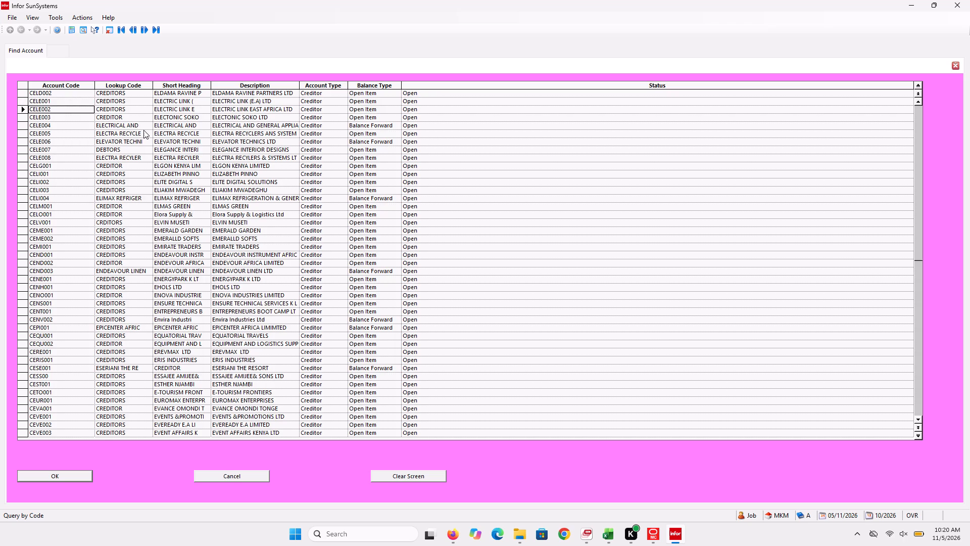
{"action": "key", "text": "Down"}
{"action": "key", "text": "Down"}
{"action": "key", "text": "Down"}
{"action": "key", "text": "Down"}
{"action": "key", "text": "Down"}
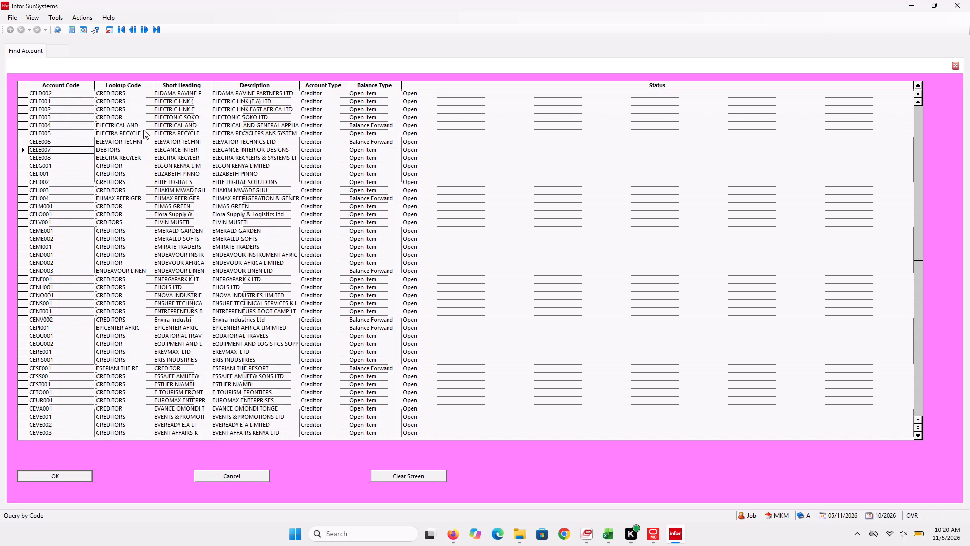
{"action": "key", "text": "Down"}
{"action": "key", "text": "Down"}
{"action": "key", "text": "Down"}
{"action": "key", "text": "Down"}
{"action": "key", "text": "Down"}
{"action": "key", "text": "Down"}
{"action": "key", "text": "Down"}
{"action": "key", "text": "Down"}
{"action": "key", "text": "Return"}
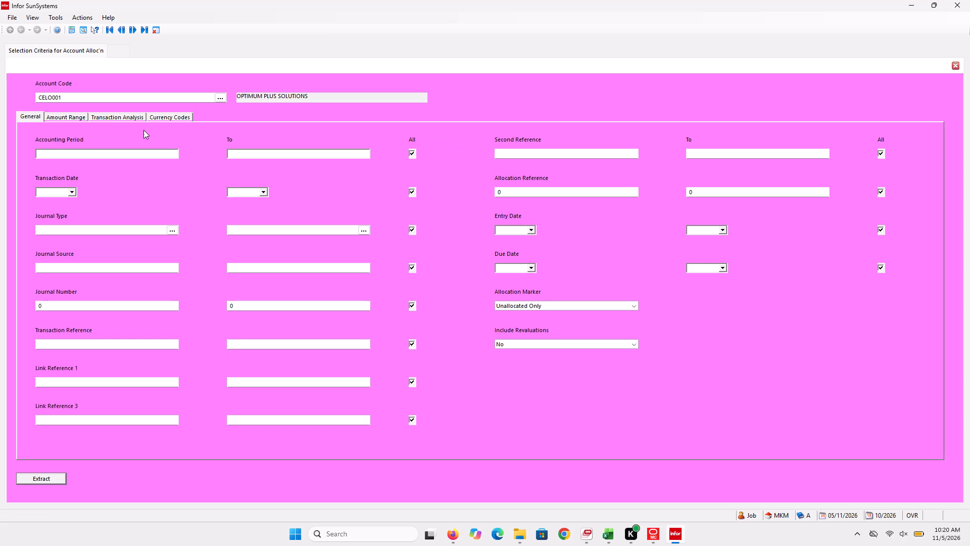
Extract the CELO001 transactions using the FULL (Account Allocation) form and post the allocation by base.
{"action": "key", "text": "Return"}
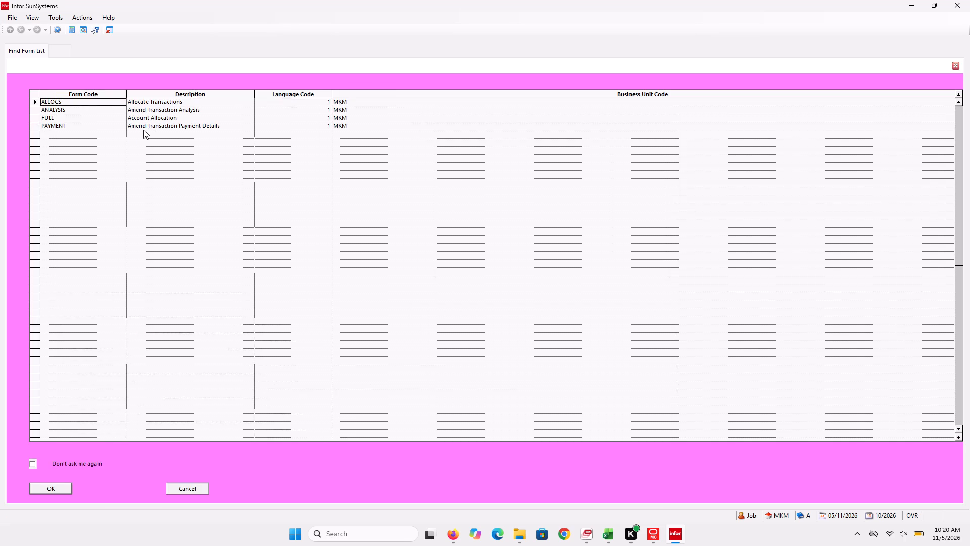
{"action": "key", "text": "Down"}
{"action": "key", "text": "Down"}
{"action": "key", "text": "Return"}
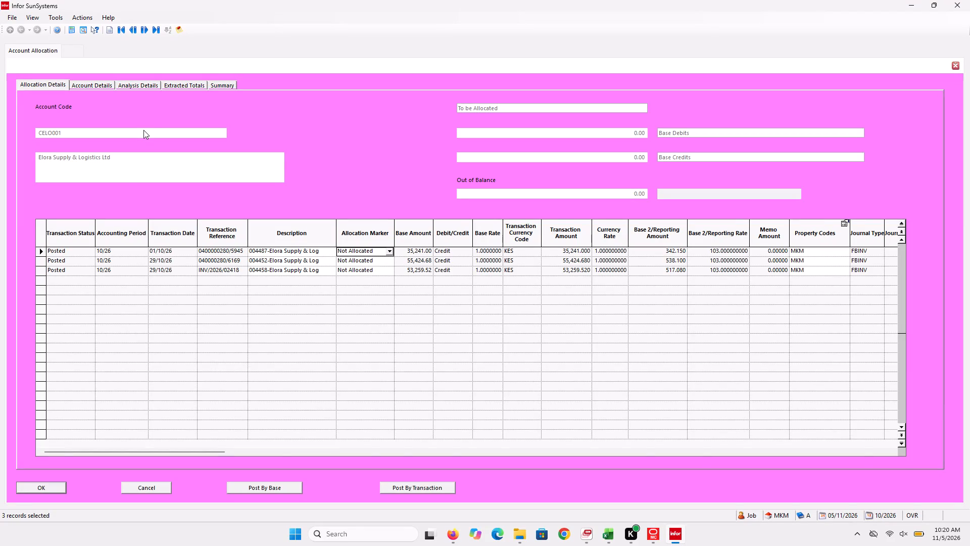
{"action": "left_click", "coordinate": [266, 487]}
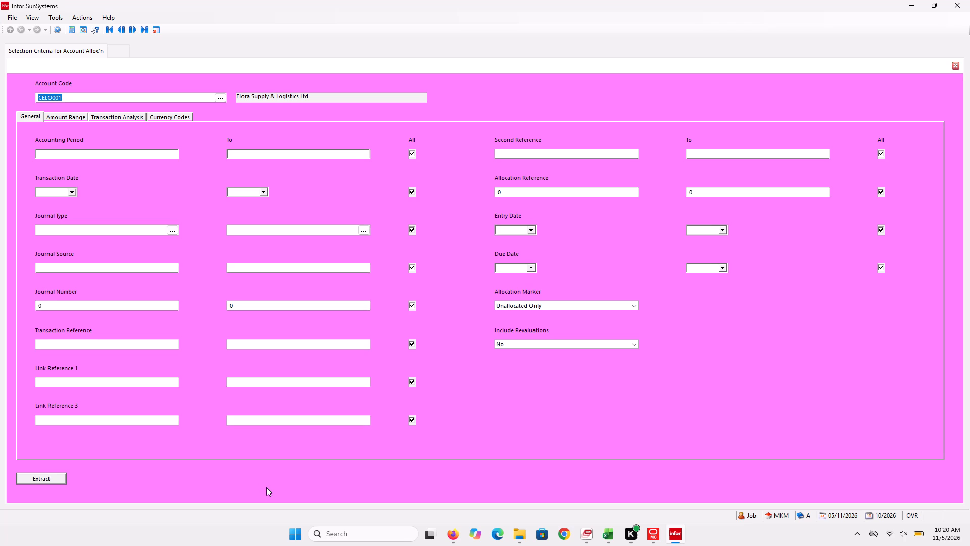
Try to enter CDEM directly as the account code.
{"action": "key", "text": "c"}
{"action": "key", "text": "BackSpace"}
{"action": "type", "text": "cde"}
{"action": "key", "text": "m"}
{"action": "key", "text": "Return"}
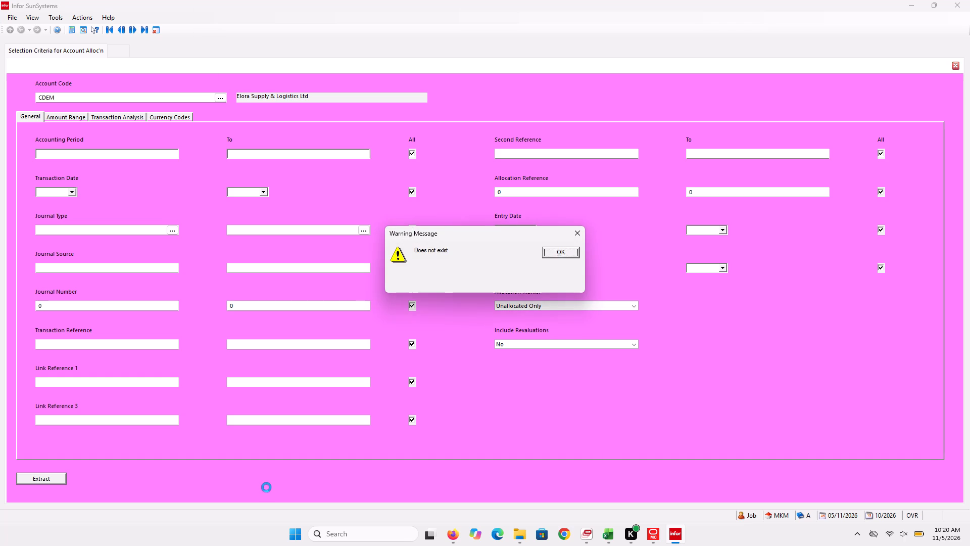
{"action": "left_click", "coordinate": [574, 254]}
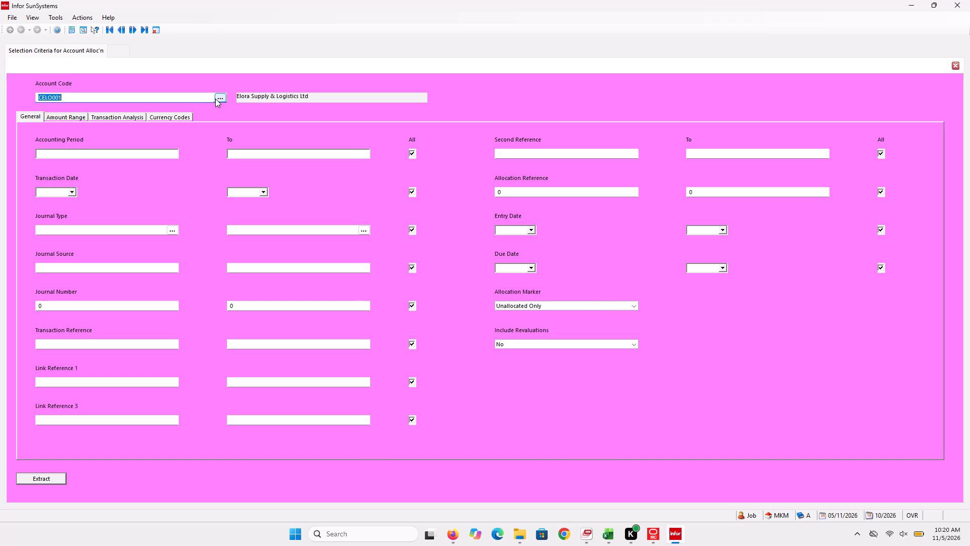
Look up accounts starting from code CDEM and choose CDEM001, Demka Dairy.
{"action": "type", "text": "ce"}
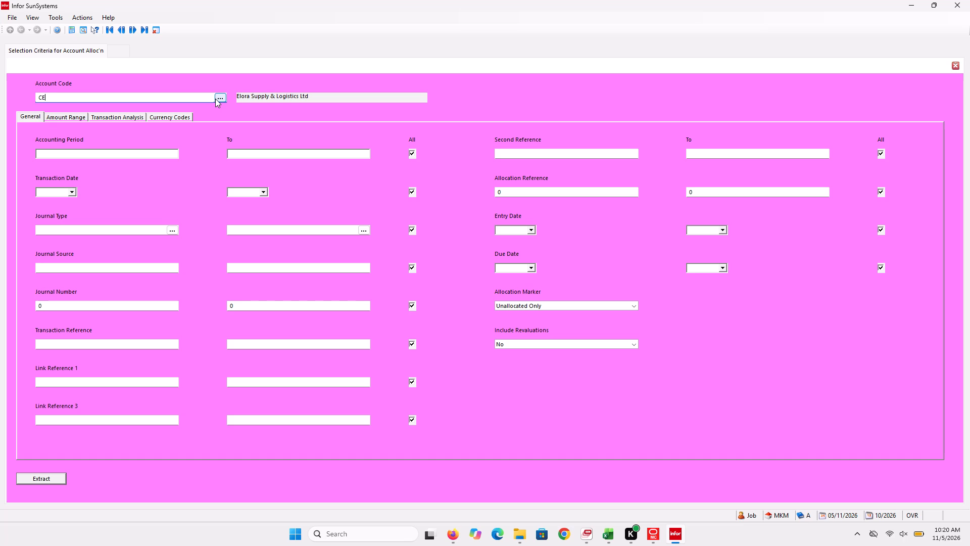
{"action": "key", "text": "BackSpace"}
{"action": "type", "text": "dem"}
{"action": "left_click", "coordinate": [216, 99]}
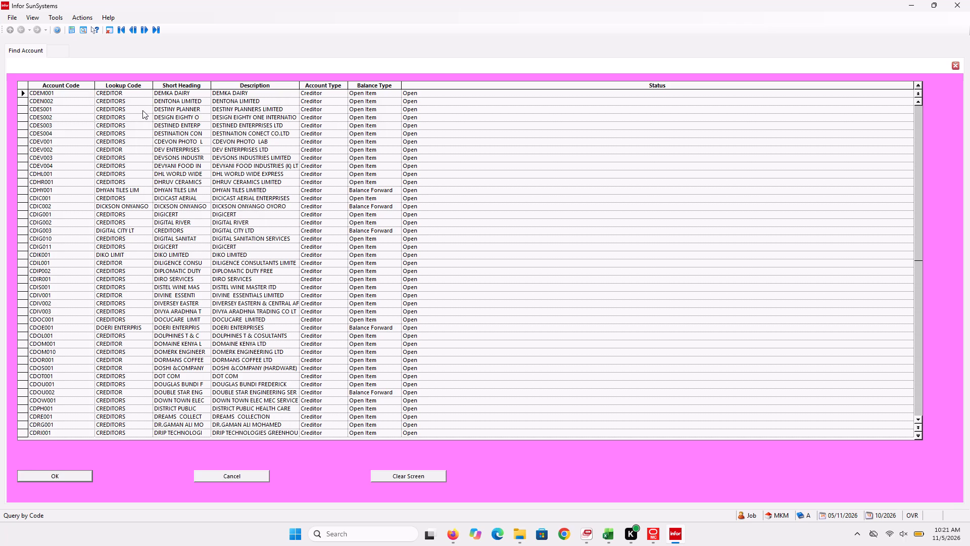
{"action": "key", "text": "Return"}
Extract the CDEM001 transactions using the FULL (Account Allocation) form and post the allocation by base.
{"action": "key", "text": "Return"}
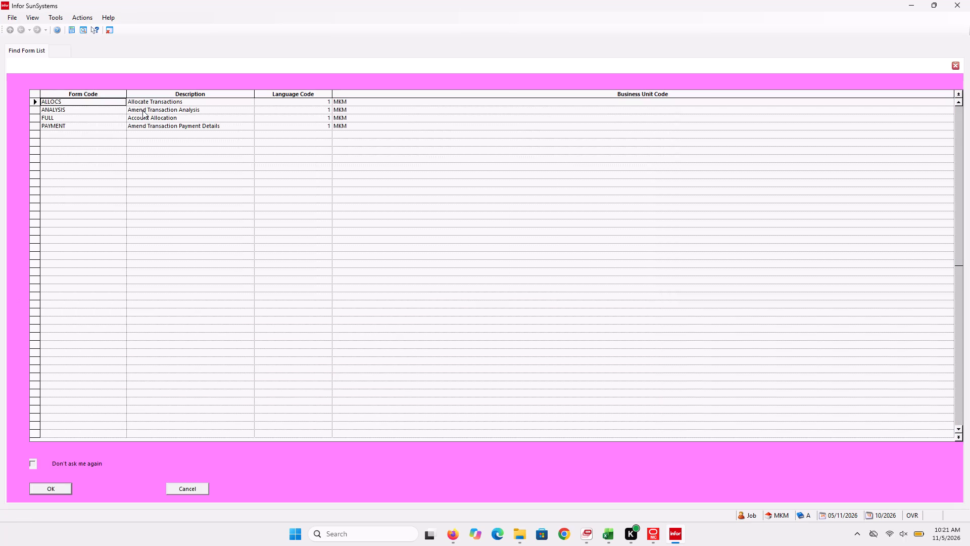
{"action": "key", "text": "Down"}
{"action": "key", "text": "Down"}
{"action": "key", "text": "Return"}
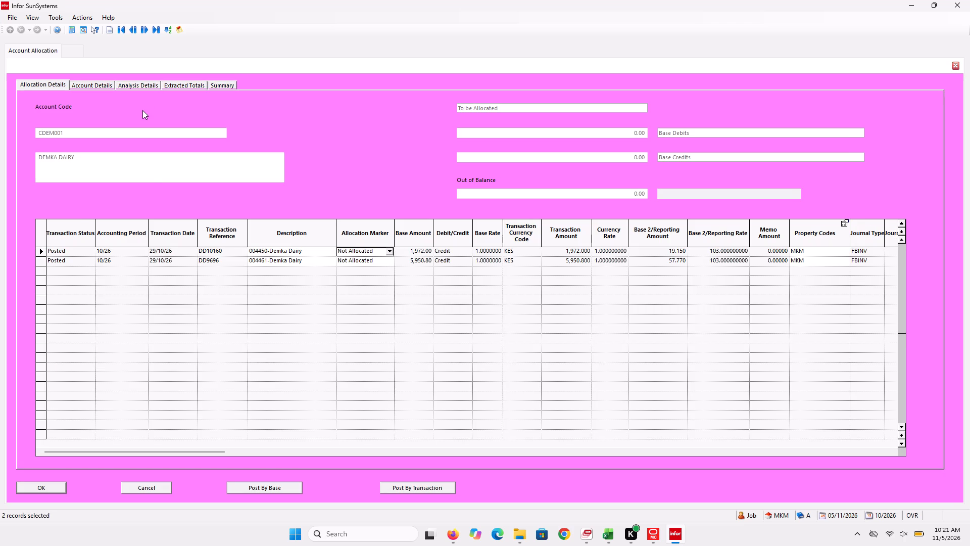
{"action": "left_click", "coordinate": [295, 489]}
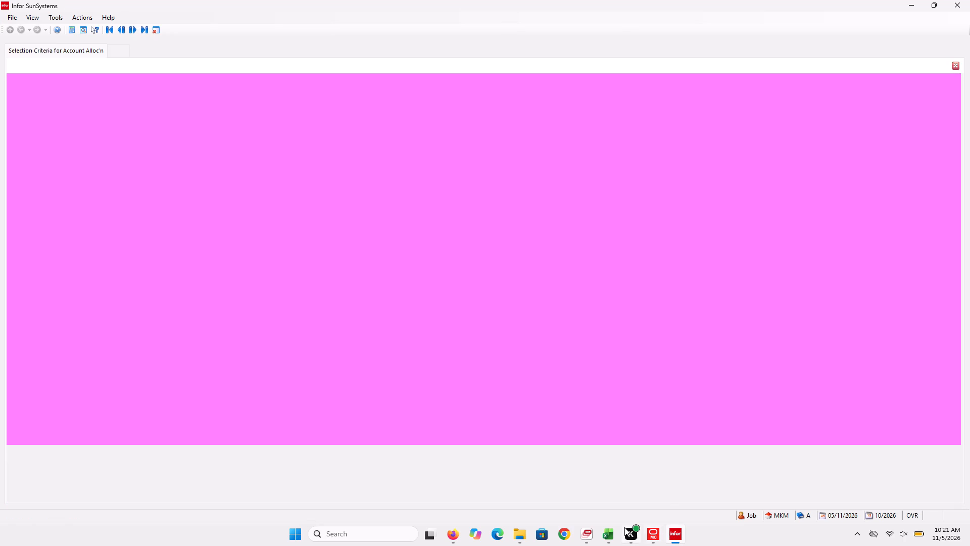
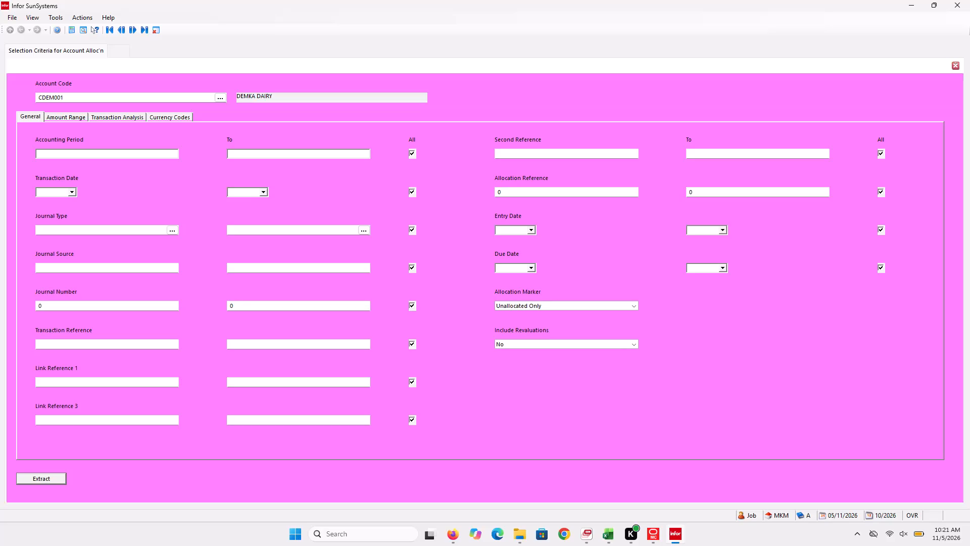
Look up account code CDEM001 again and choose Demka Dairy for the allocation selection.
{"action": "key", "text": "Return"}
{"action": "key", "text": "Return"}
{"action": "key", "text": "Return"}
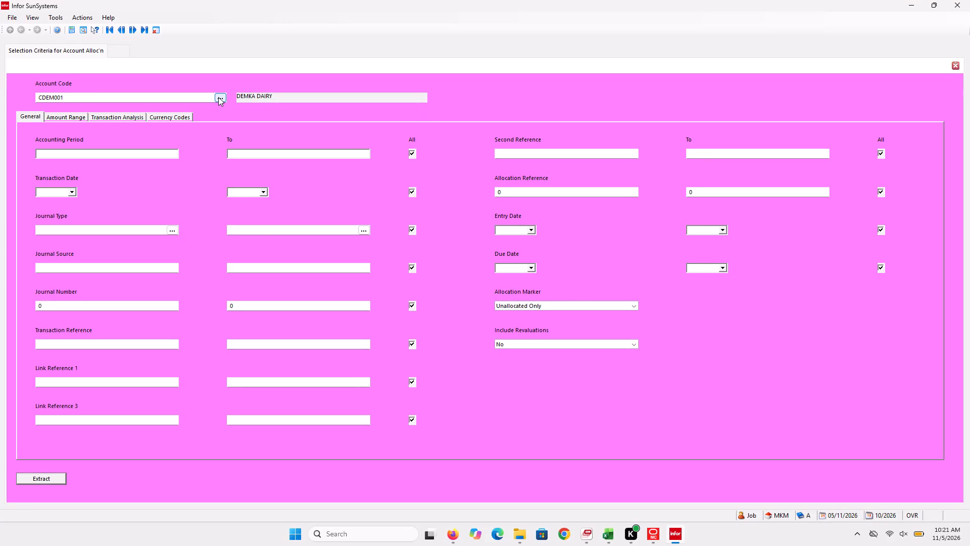
{"action": "key", "text": "Return"}
{"action": "left_click", "coordinate": [218, 97]}
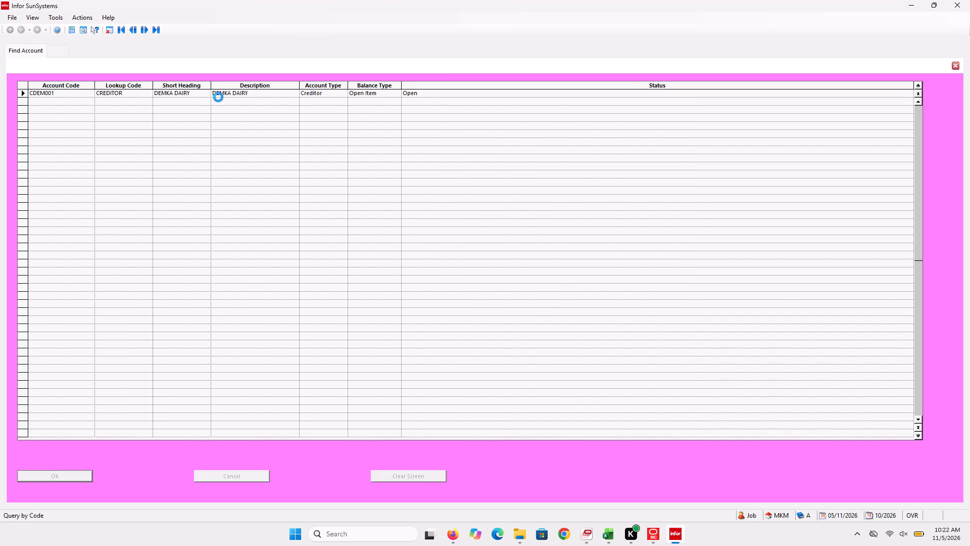
{"action": "key", "text": "Return"}
Extract the CDEM001 transactions using the FULL (Account Allocation) form and post the allocation by base.
{"action": "key", "text": "Return"}
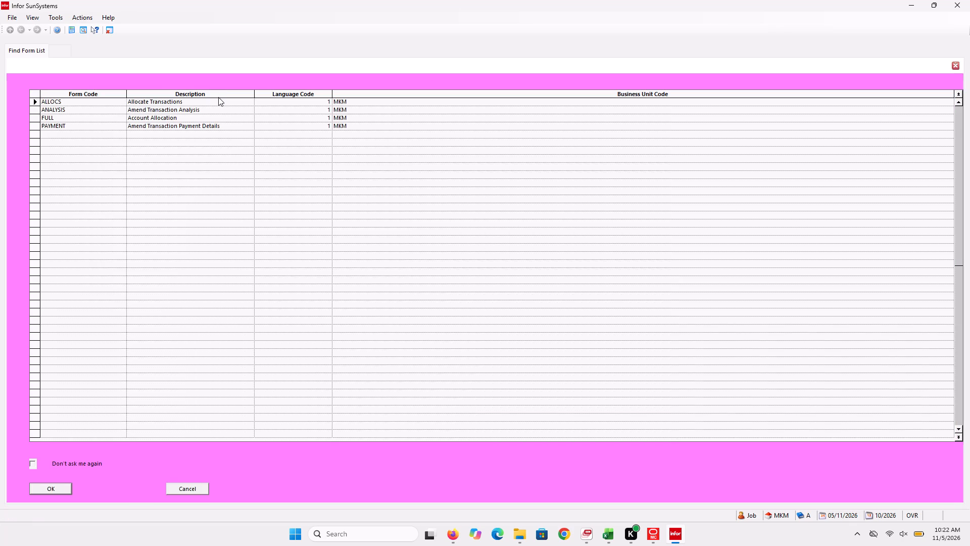
{"action": "key", "text": "Down"}
{"action": "key", "text": "Down"}
{"action": "key", "text": "Down"}
{"action": "key", "text": "Up"}
{"action": "key", "text": "Return"}
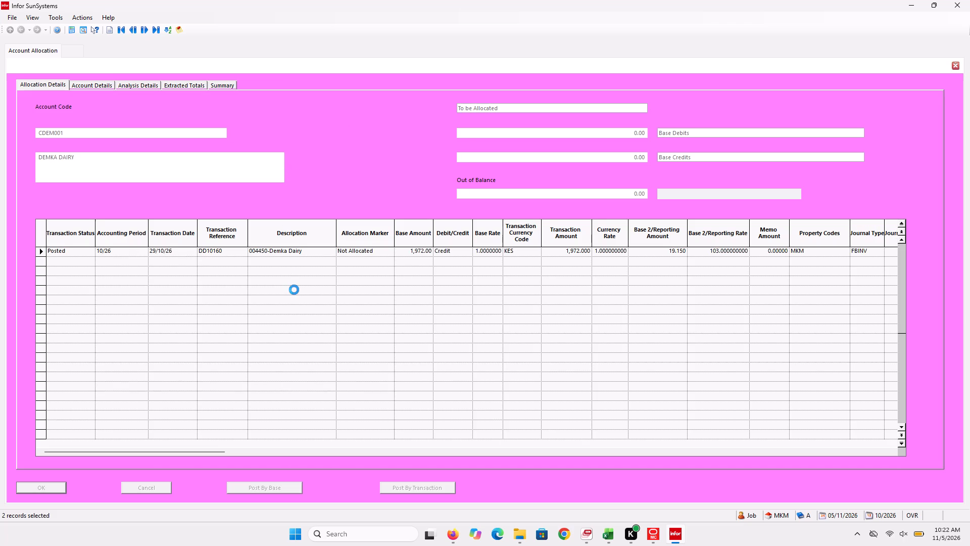
{"action": "left_click", "coordinate": [277, 485]}
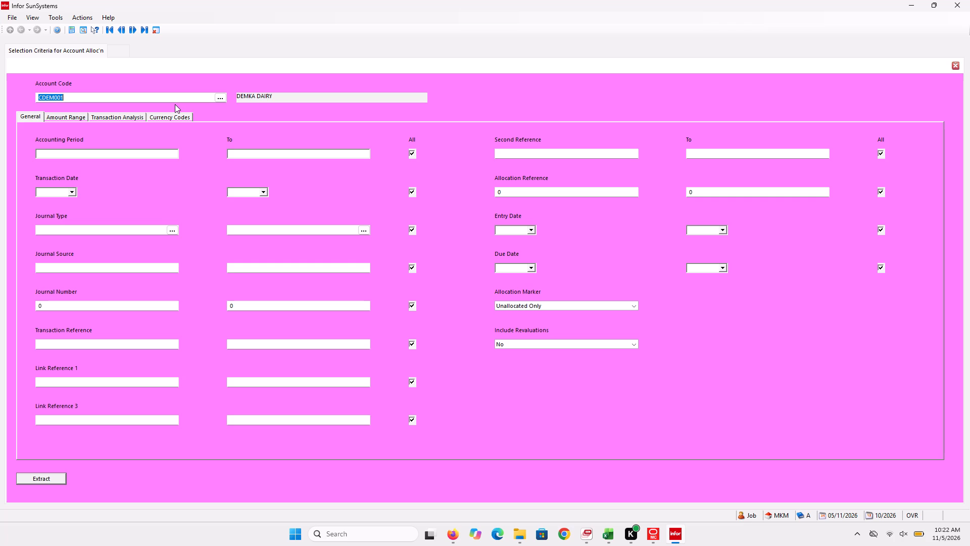
Look up accounts starting from code CNE and choose CNER002, Neru (K) Limited.
{"action": "type", "text": "cen"}
{"action": "key", "text": "BackSpace"}
{"action": "key", "text": "BackSpace"}
{"action": "type", "text": "ne"}
{"action": "left_click", "coordinate": [221, 97]}
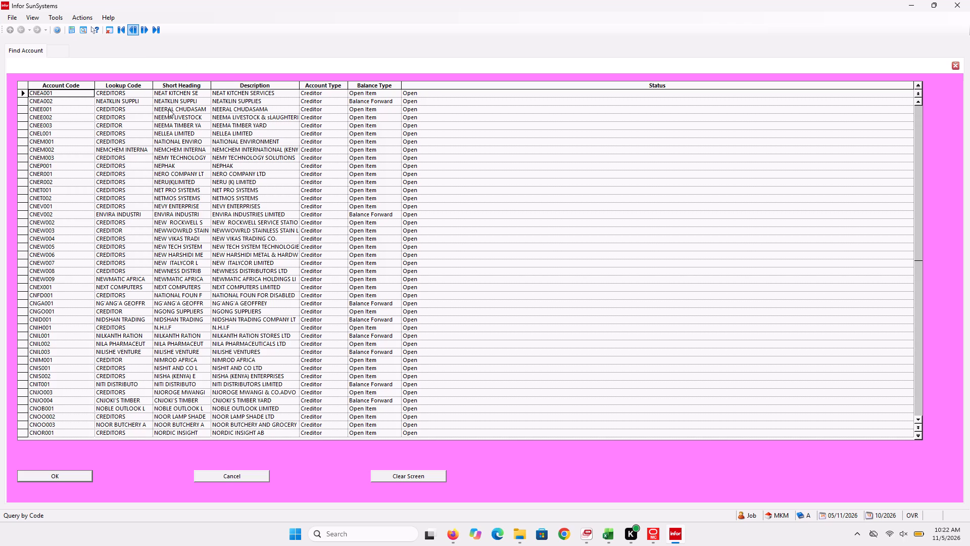
{"action": "key", "text": "Down"}
{"action": "key", "text": "Down"}
{"action": "key", "text": "Down"}
{"action": "key", "text": "Down"}
{"action": "key", "text": "Down"}
{"action": "key", "text": "Down"}
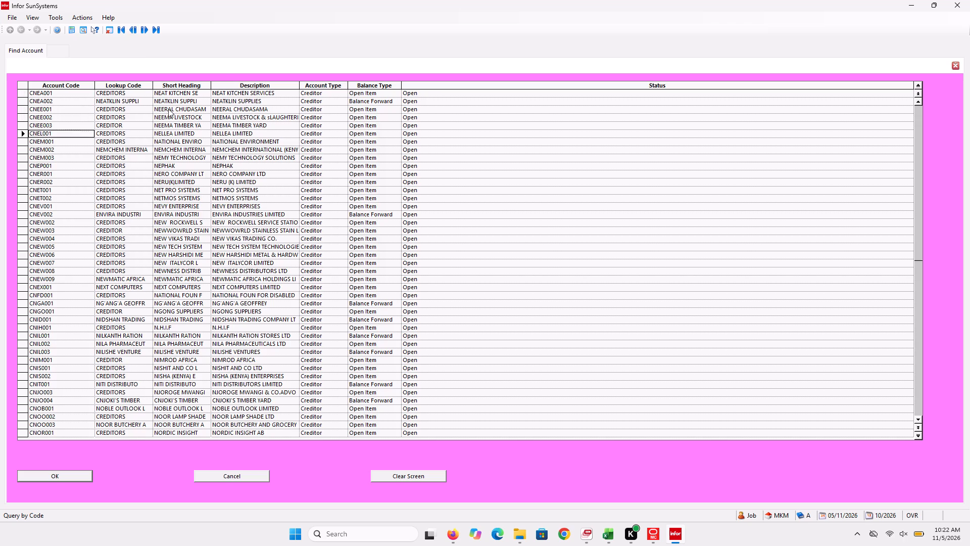
{"action": "key", "text": "Down"}
{"action": "key", "text": "Down"}
{"action": "key", "text": "Down"}
{"action": "key", "text": "Down"}
{"action": "key", "text": "Down"}
{"action": "key", "text": "Return"}
Extract the CNER002 transactions using the FULL (Account Allocation) form and post the allocation by base.
{"action": "key", "text": "Return"}
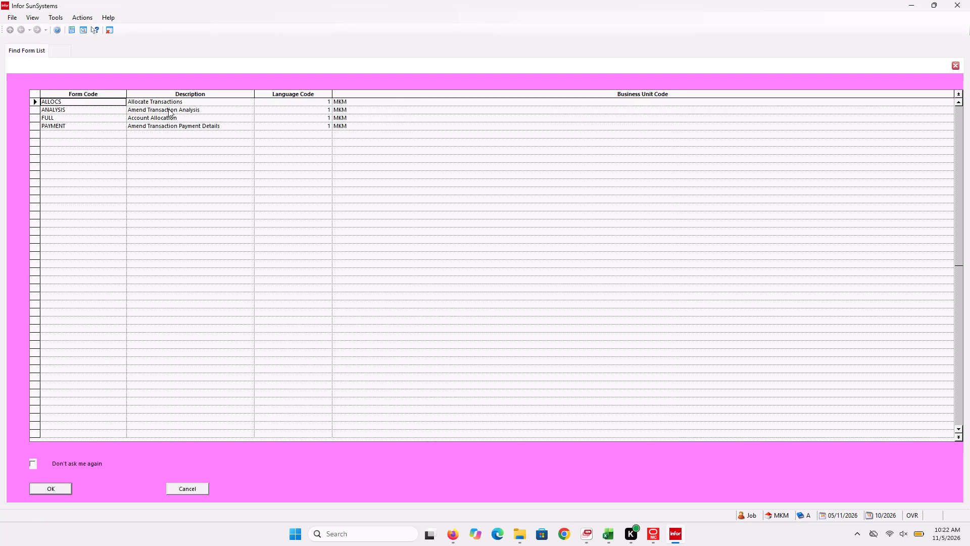
{"action": "key", "text": "Up"}
{"action": "key", "text": "Down"}
{"action": "key", "text": "Down"}
{"action": "key", "text": "Return"}
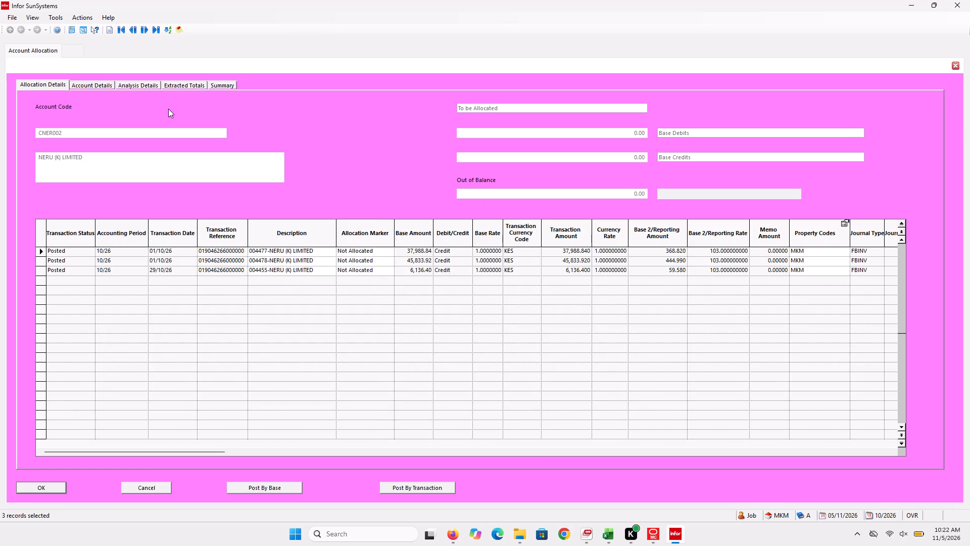
{"action": "left_click", "coordinate": [288, 488]}
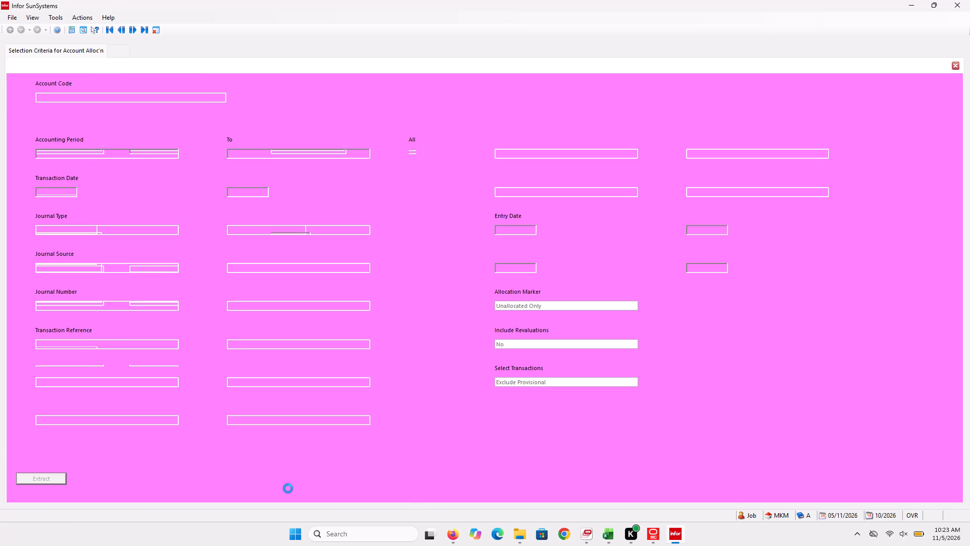
Replace the account code with CWA, look up the matching accounts and choose CWAJ001, Waji Drinking Water.
{"action": "left_click", "coordinate": [134, 95]}
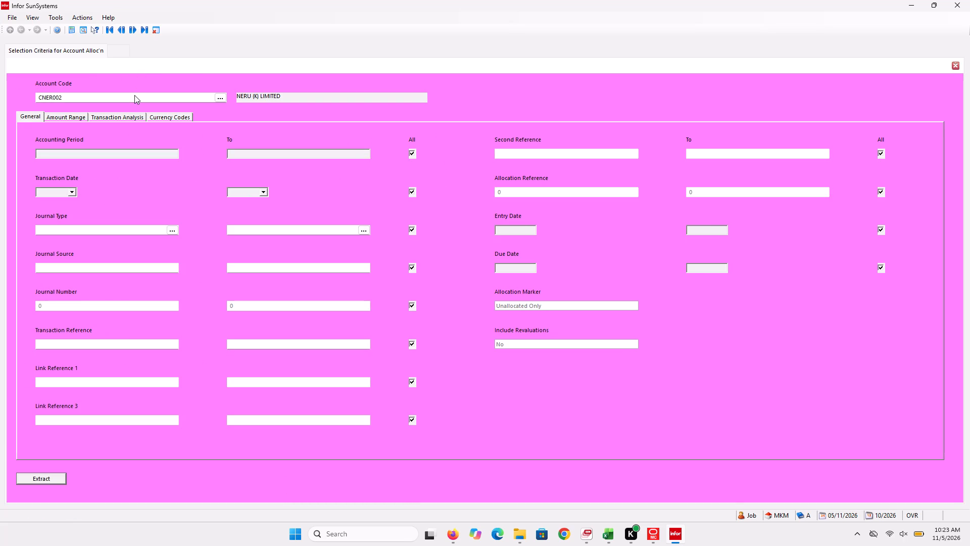
{"action": "key", "text": "BackSpace"}
{"action": "key", "text": "BackSpace"}
{"action": "key", "text": "BackSpace"}
{"action": "key", "text": "BackSpace"}
{"action": "key", "text": "BackSpace"}
{"action": "key", "text": "BackSpace"}
{"action": "key", "text": "BackSpace"}
{"action": "key", "text": "BackSpace"}
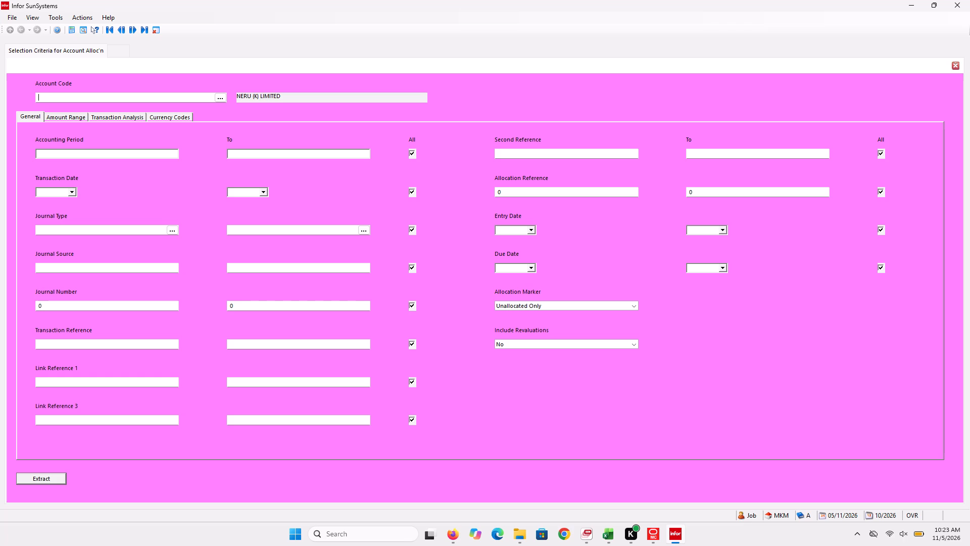
{"action": "type", "text": "cwa"}
{"action": "left_click", "coordinate": [221, 93]}
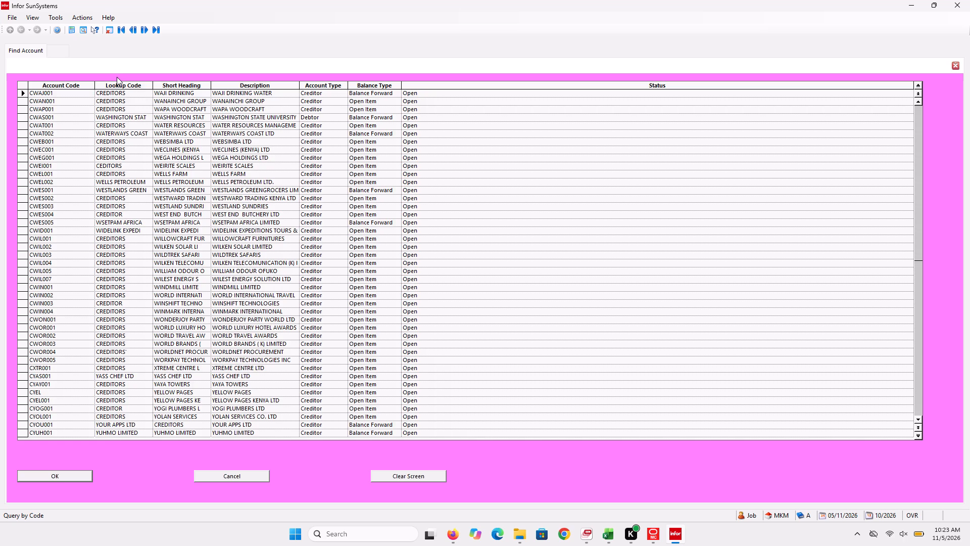
{"action": "key", "text": "Return"}
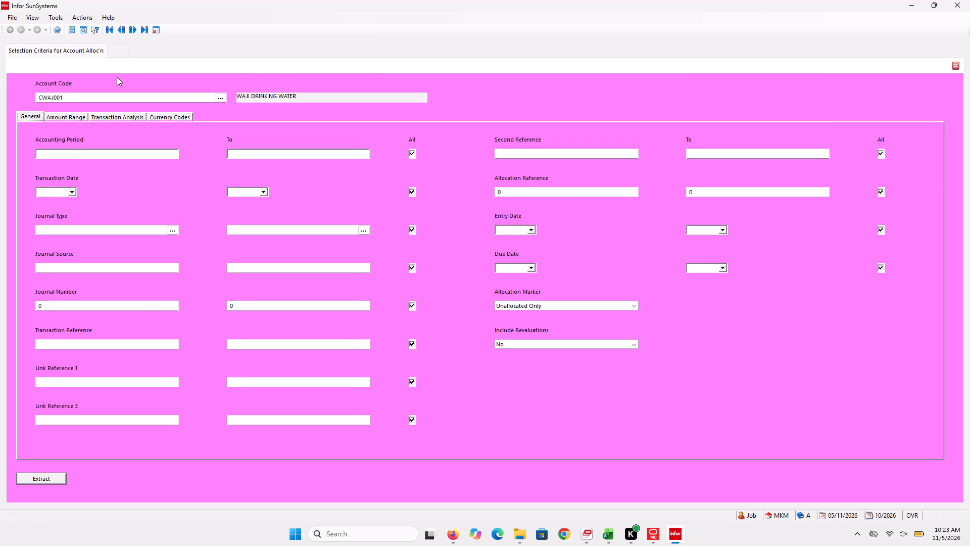
Extract the CWAJ001 transactions using the FULL (Account Allocation) form.
{"action": "key", "text": "Return"}
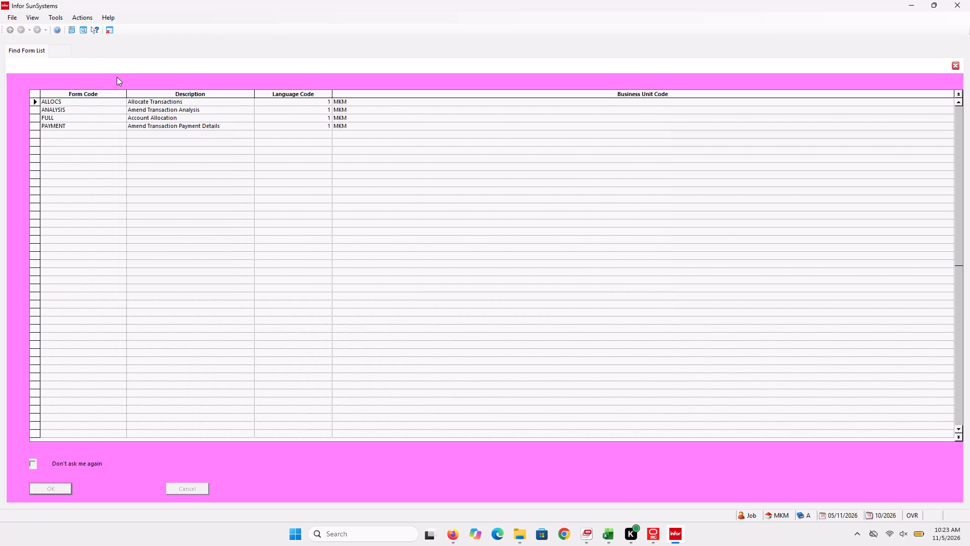
{"action": "key", "text": "Down"}
{"action": "key", "text": "Down"}
{"action": "key", "text": "Down"}
{"action": "key", "text": "Up"}
{"action": "key", "text": "Return"}
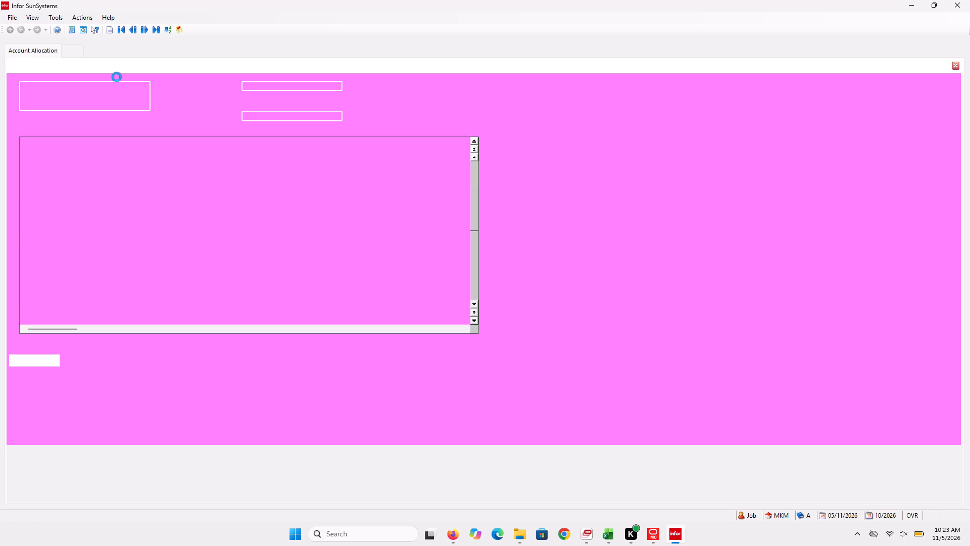
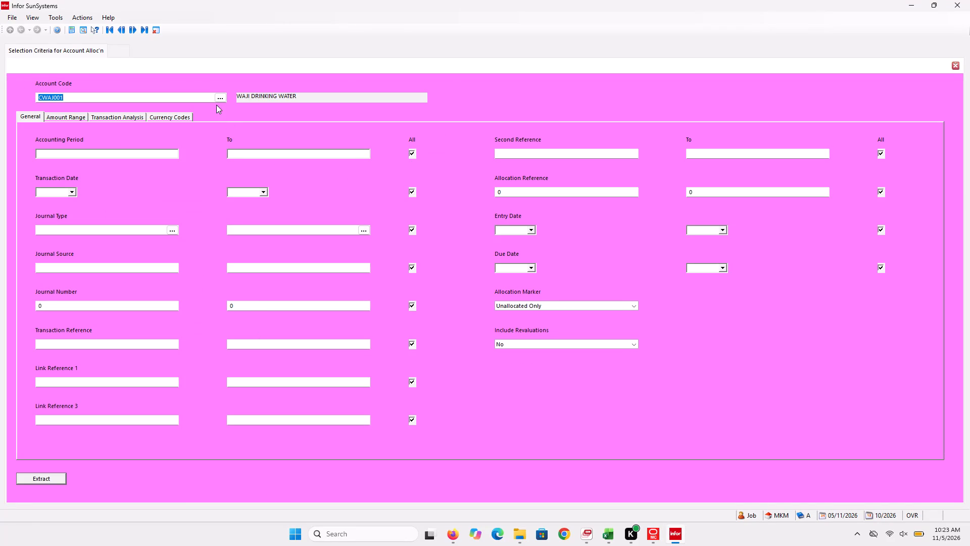
Extract the CWAJ001 transactions using the FULL (Account Allocation) form and post the allocation by base.
{"action": "key", "text": "Return"}
{"action": "key", "text": "Return"}
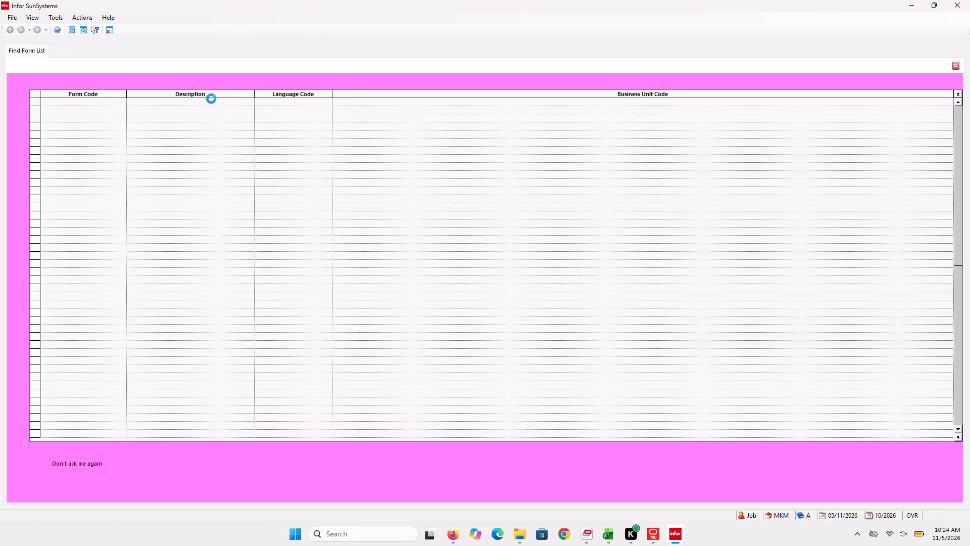
{"action": "key", "text": "Down"}
{"action": "key", "text": "Down"}
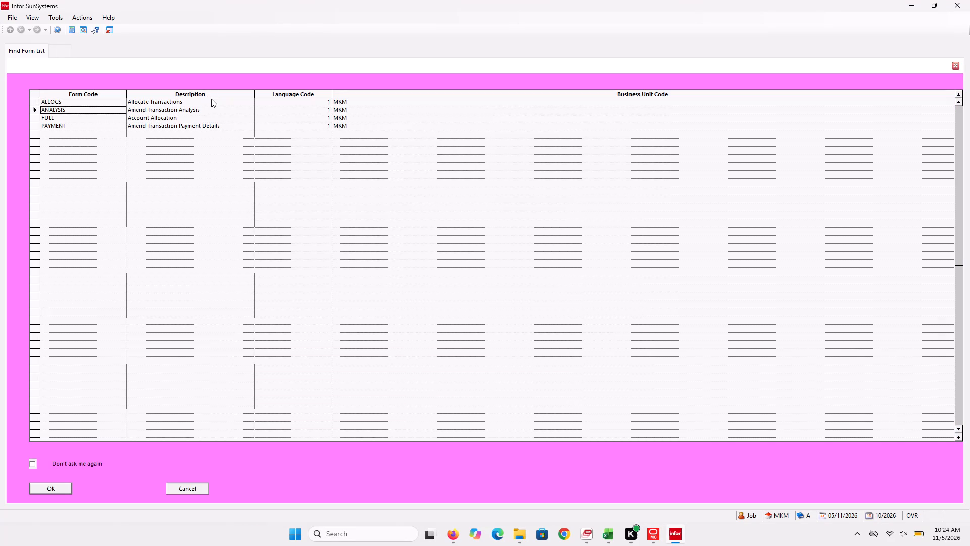
{"action": "key", "text": "Return"}
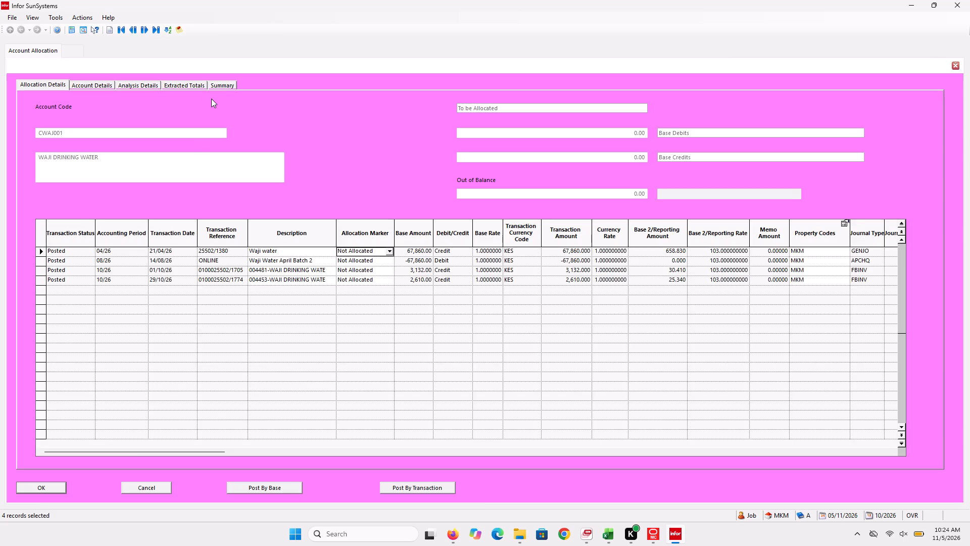
{"action": "left_click", "coordinate": [288, 490]}
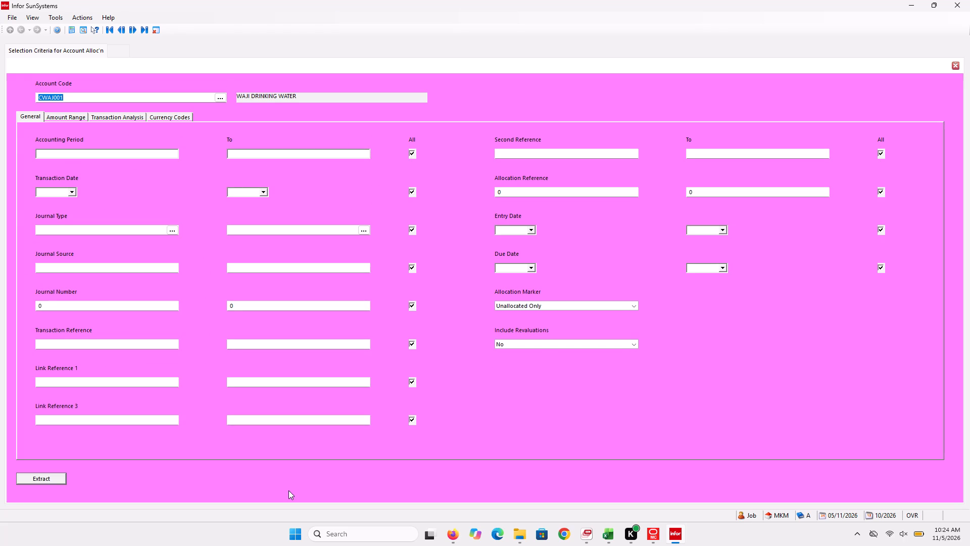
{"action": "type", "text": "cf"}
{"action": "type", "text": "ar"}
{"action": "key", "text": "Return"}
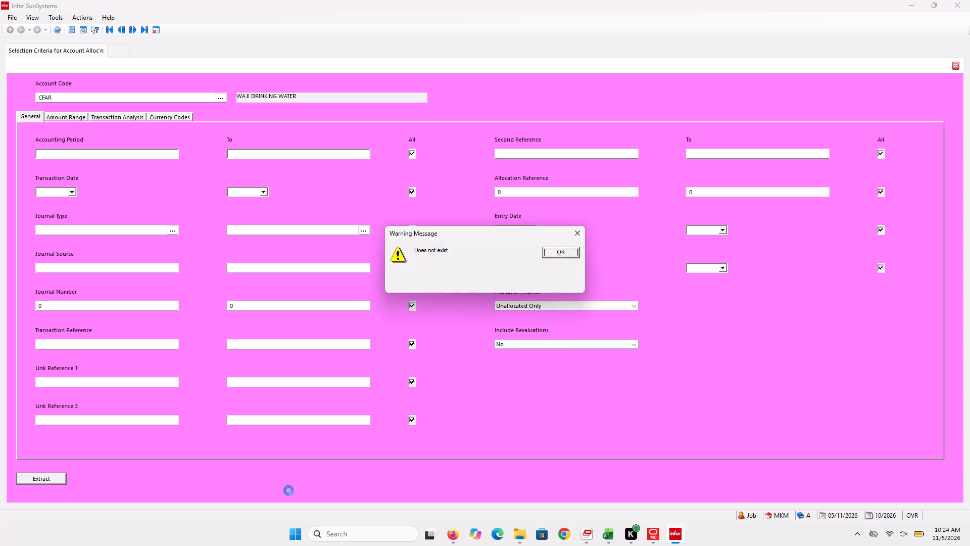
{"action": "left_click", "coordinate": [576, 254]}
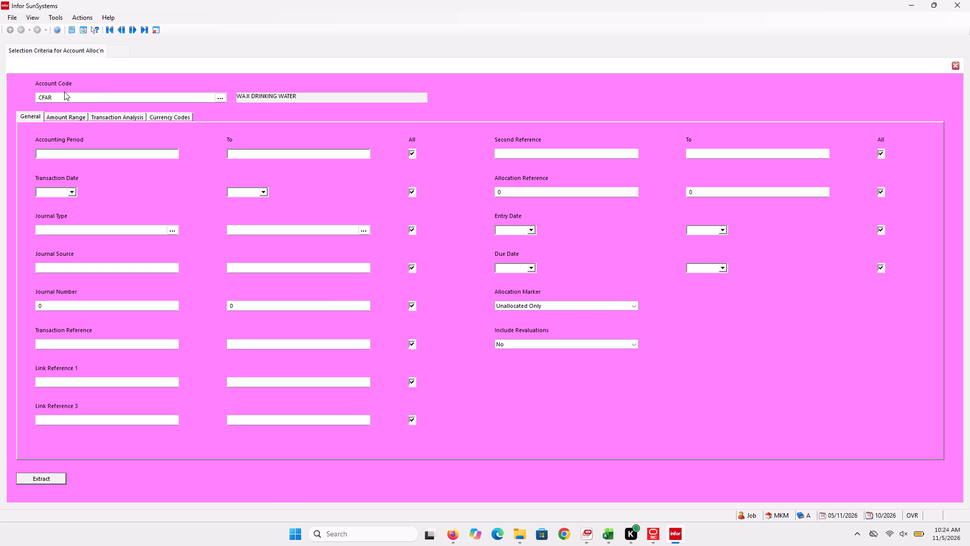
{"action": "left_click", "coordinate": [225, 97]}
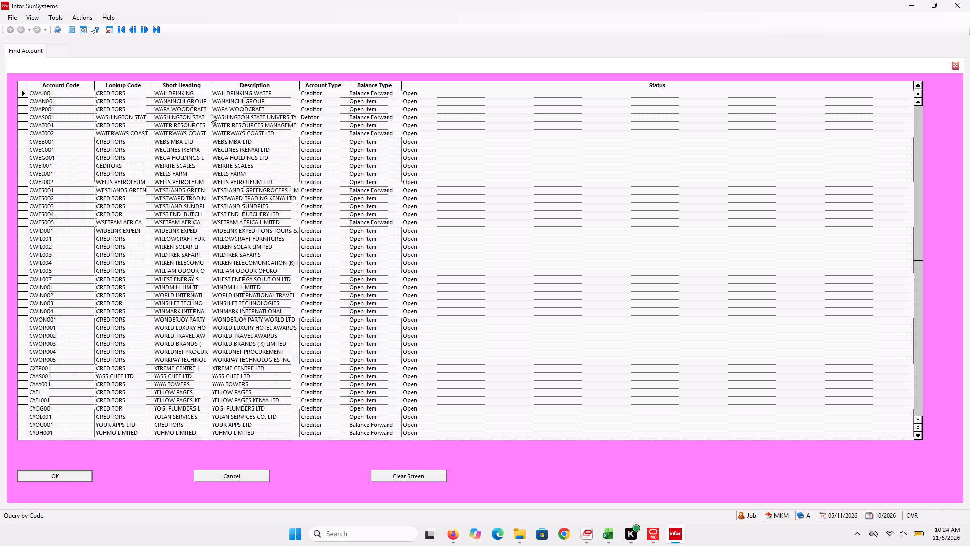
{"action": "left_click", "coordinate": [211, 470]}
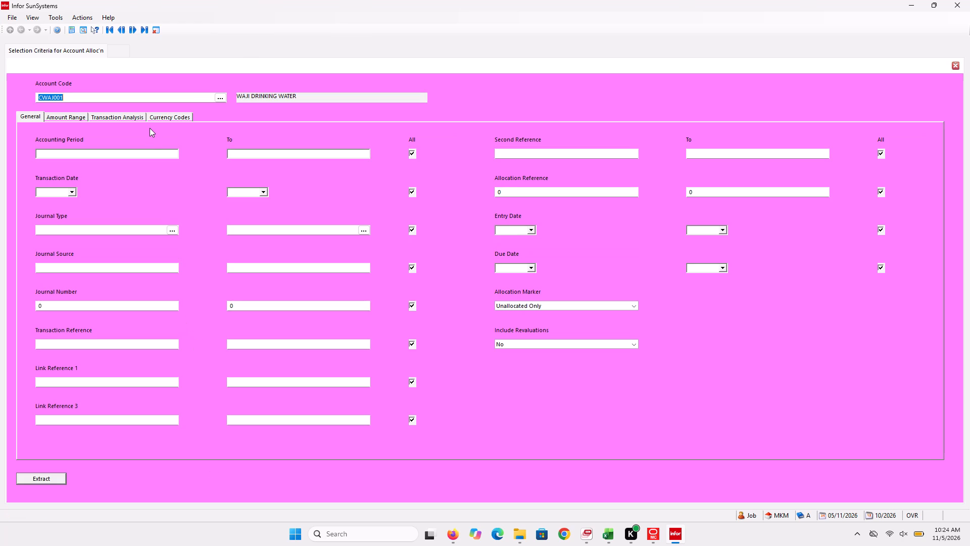
Replace the account code with CFAR, look up the matching accounts and choose CFAR001, Farmers Choice Ltd.
{"action": "key", "text": "c"}
{"action": "type", "text": "far"}
{"action": "left_click", "coordinate": [222, 97]}
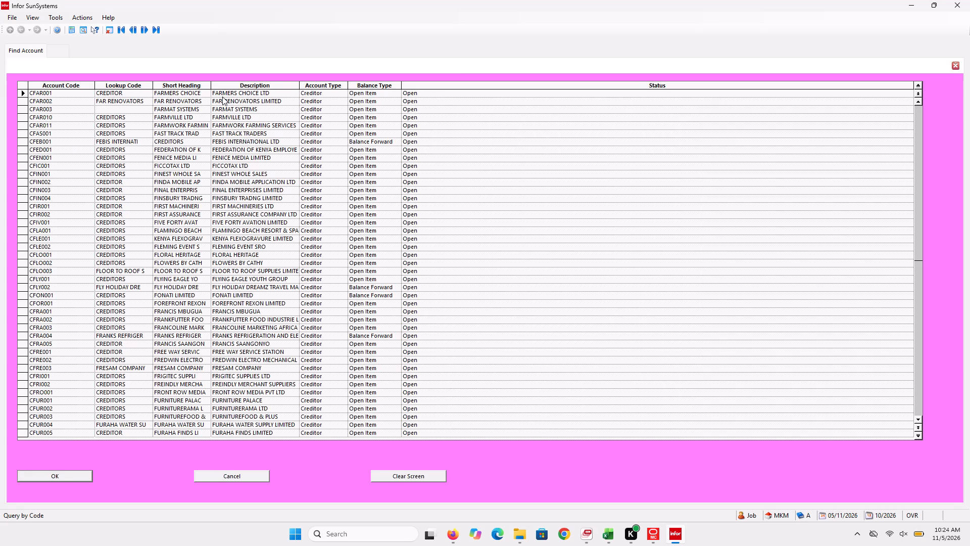
{"action": "key", "text": "Return"}
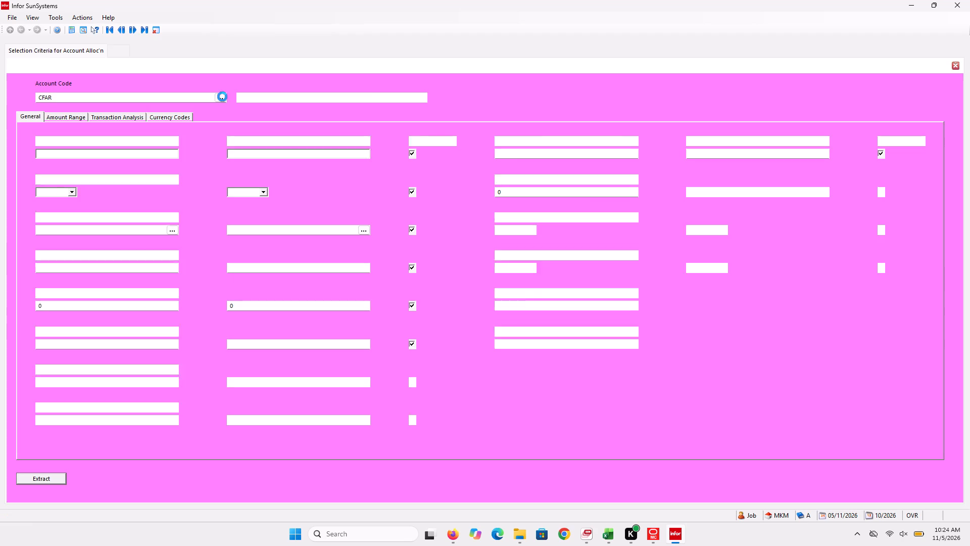
Extract the CFAR001 transactions using the FULL (Account Allocation) form.
{"action": "key", "text": "Return"}
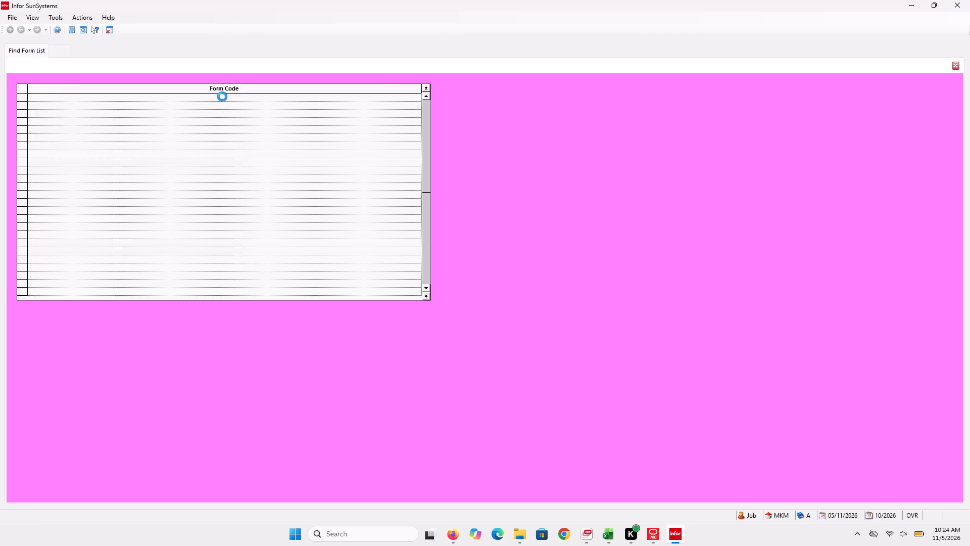
{"action": "key", "text": "Down"}
{"action": "key", "text": "Down"}
{"action": "key", "text": "Return"}
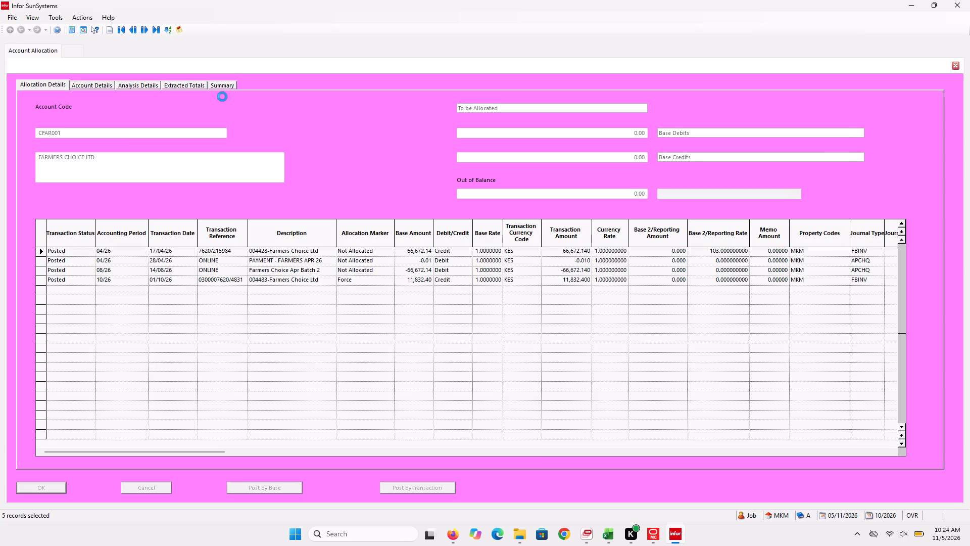
Set the allocation marker of the two period 10/26 Farmers Choice invoices to Not Allocated and post the allocation by base.
{"action": "key", "text": "Down"}
{"action": "key", "text": "Down"}
{"action": "key", "text": "Down"}
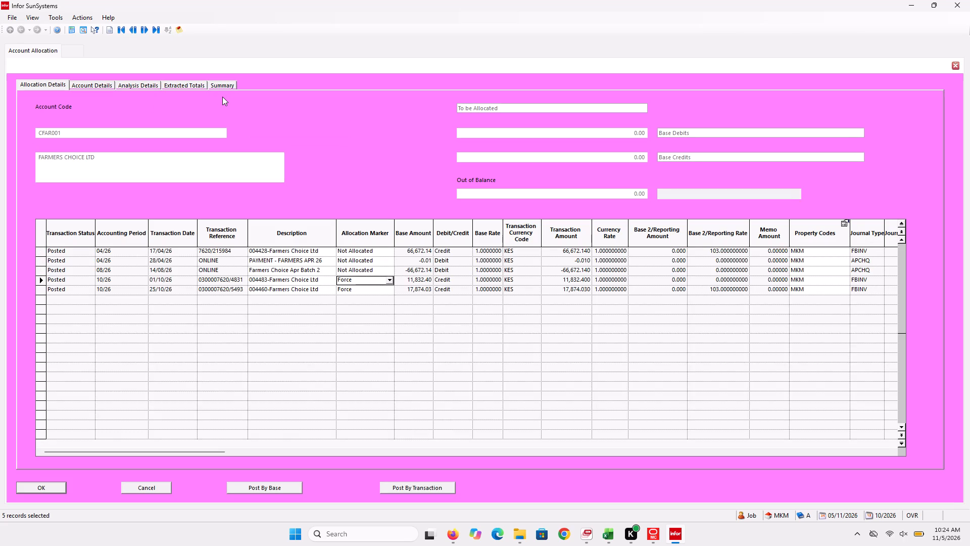
{"action": "key", "text": "n"}
{"action": "key", "text": "Down"}
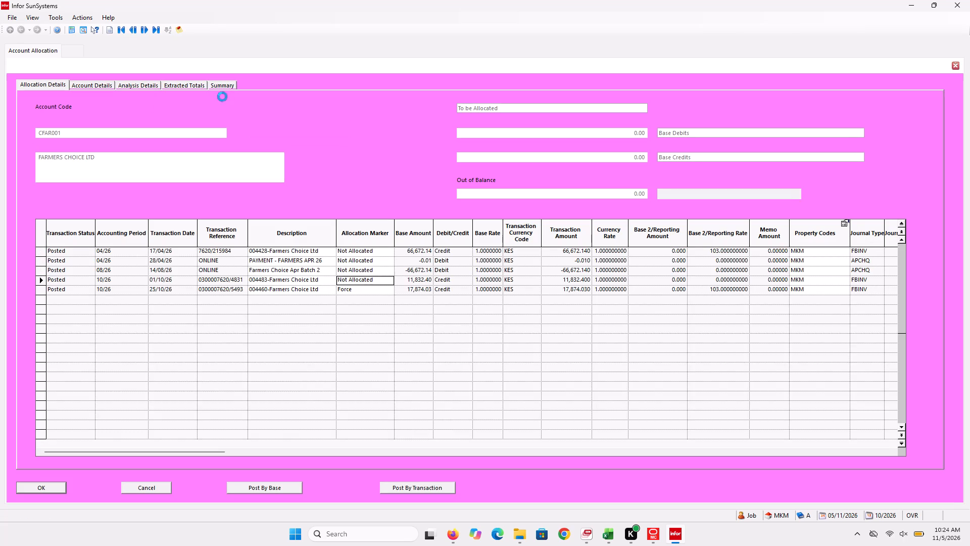
{"action": "key", "text": "Down"}
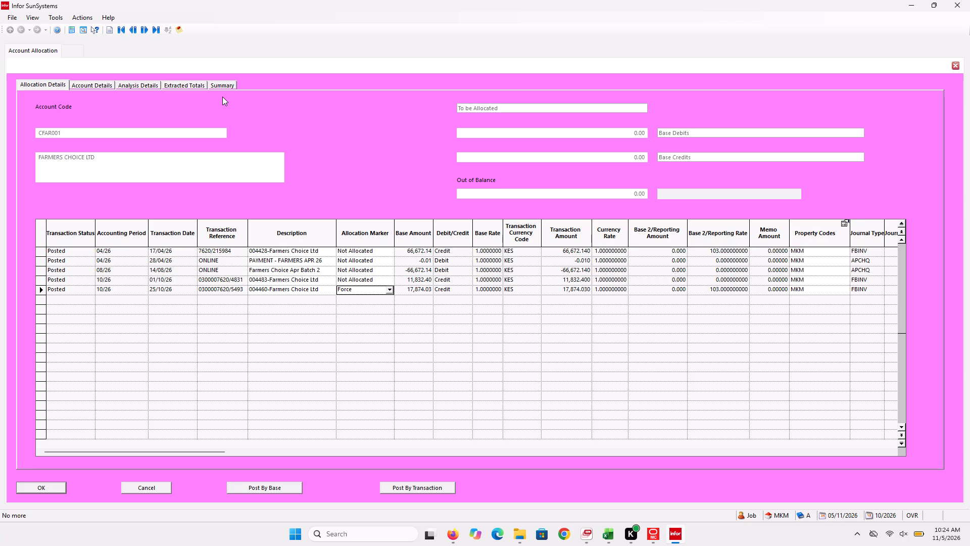
{"action": "key", "text": "n"}
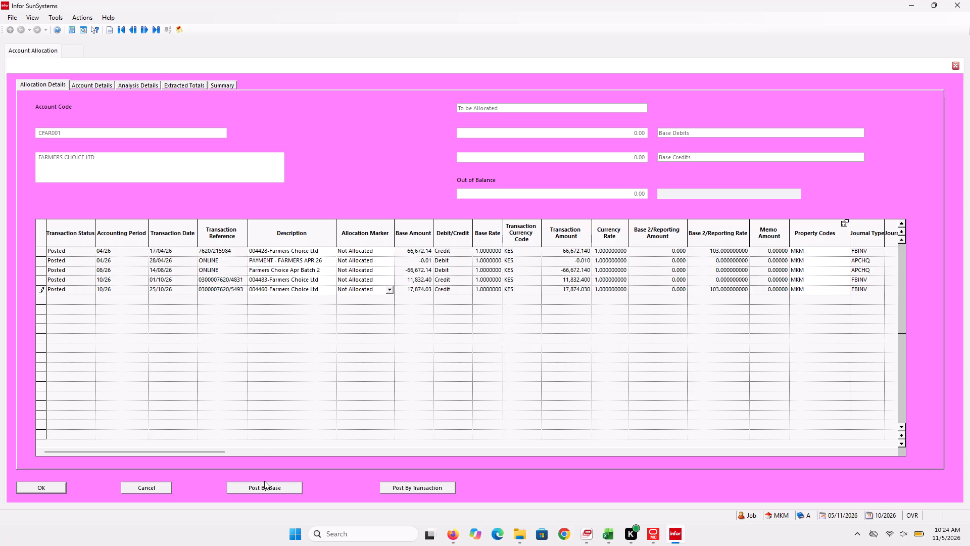
{"action": "left_click", "coordinate": [264, 481]}
{"action": "left_click", "coordinate": [266, 485]}
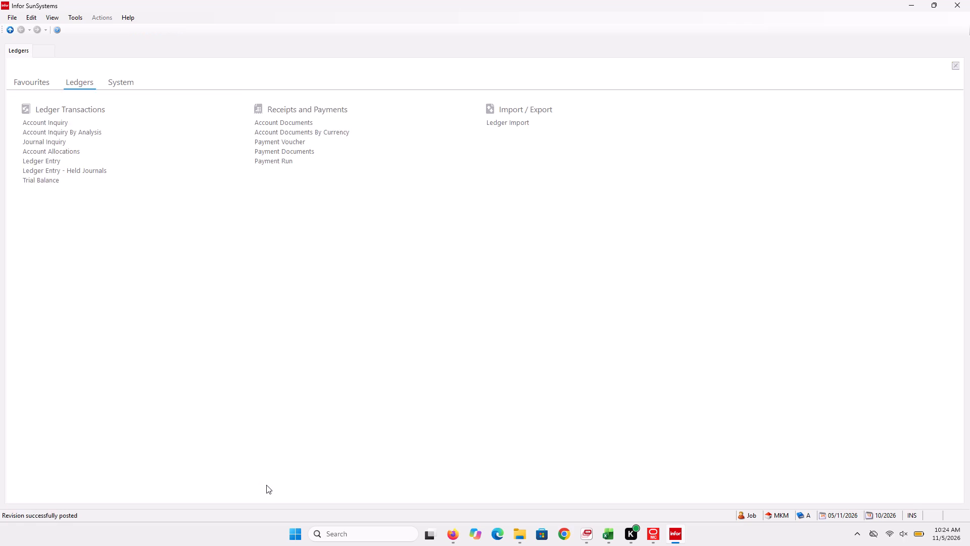